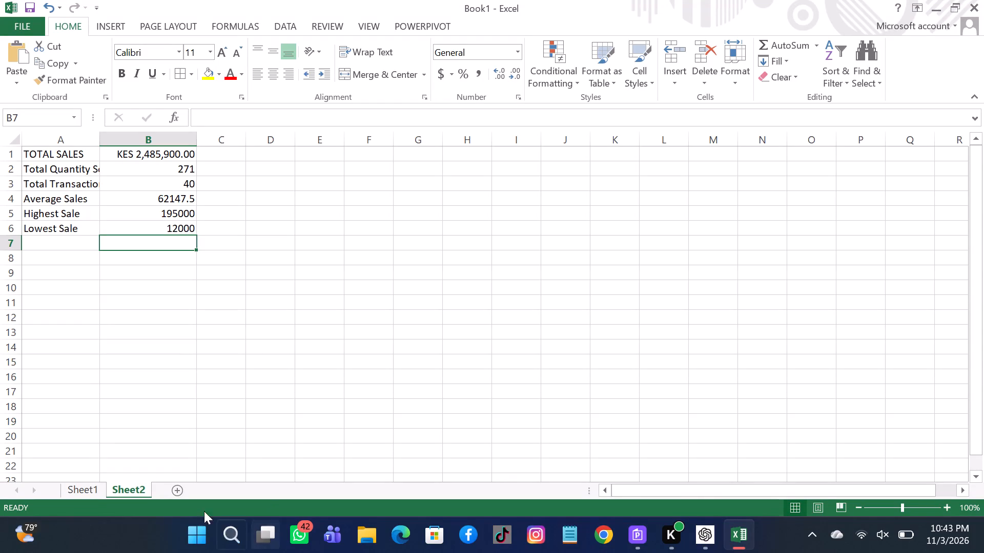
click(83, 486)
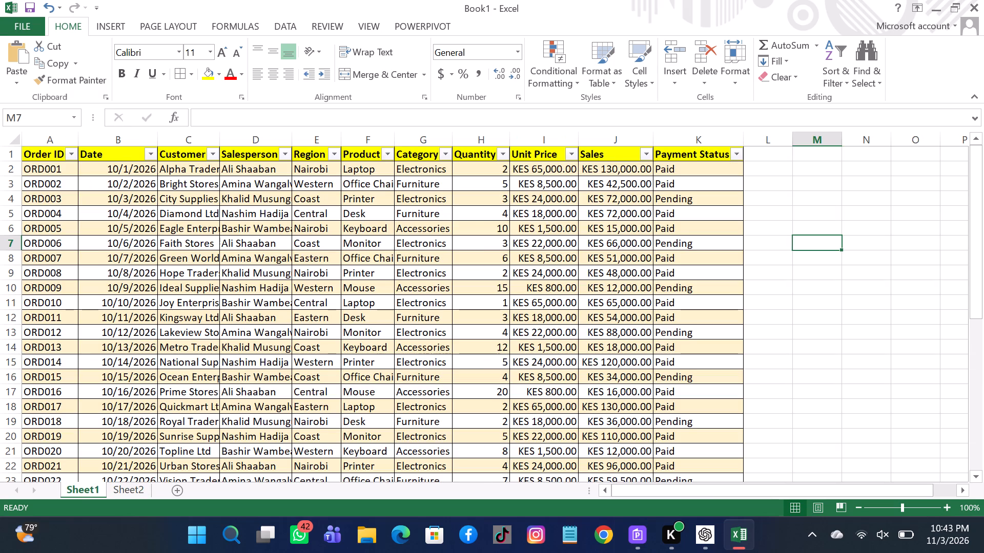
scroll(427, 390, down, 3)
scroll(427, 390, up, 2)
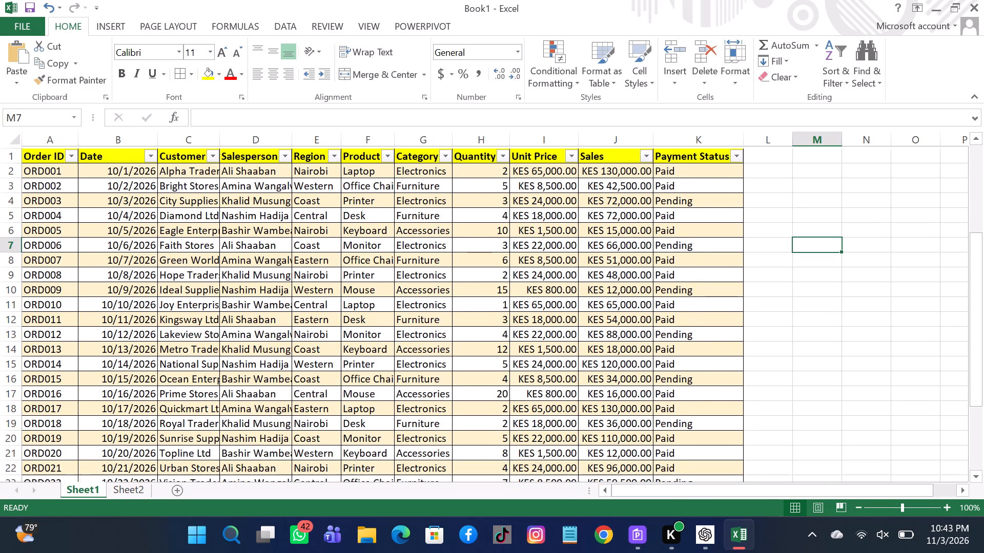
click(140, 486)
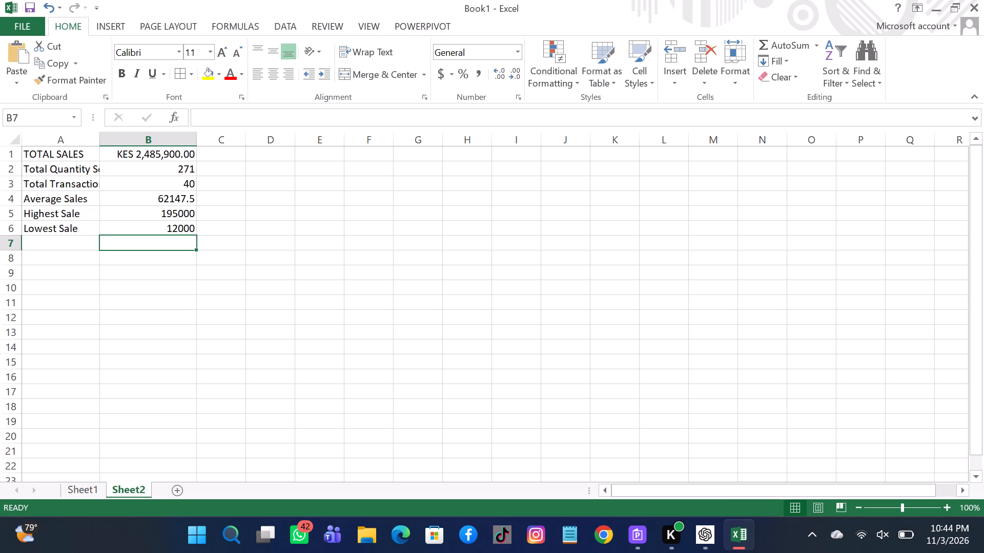
Format the average, highest and lowest sale values in B4:B6 as Currency with the KES symbol.
drag(155, 201, 158, 225)
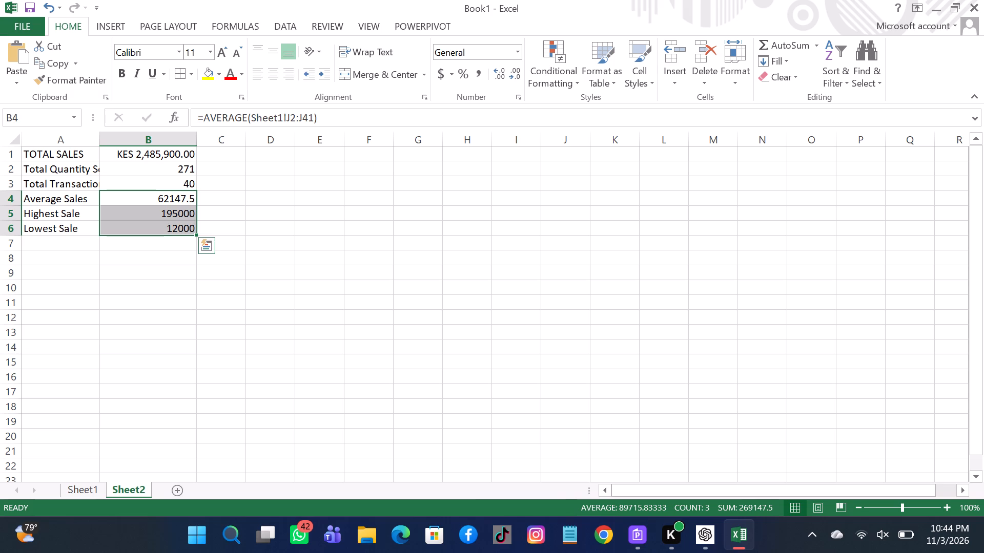
click(452, 75)
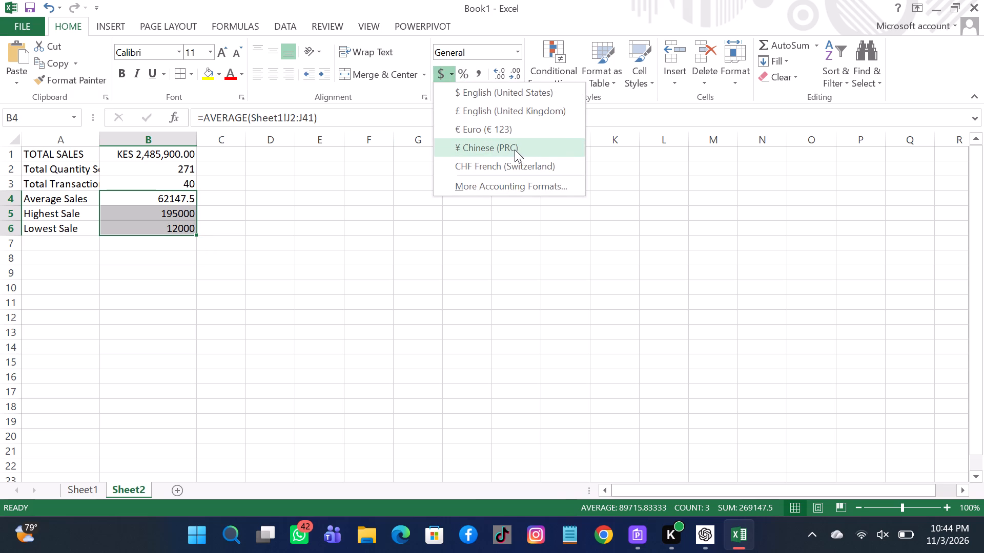
click(521, 194)
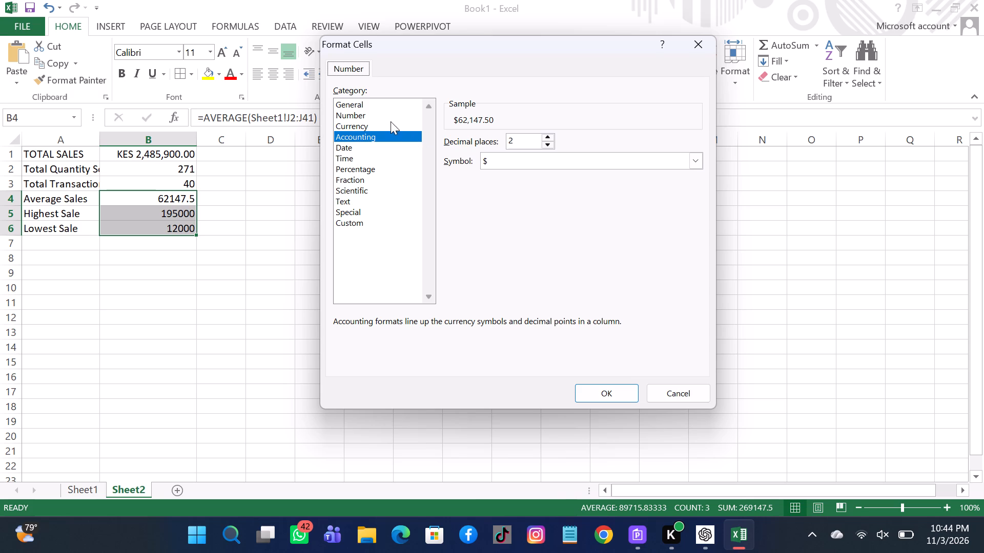
click(375, 122)
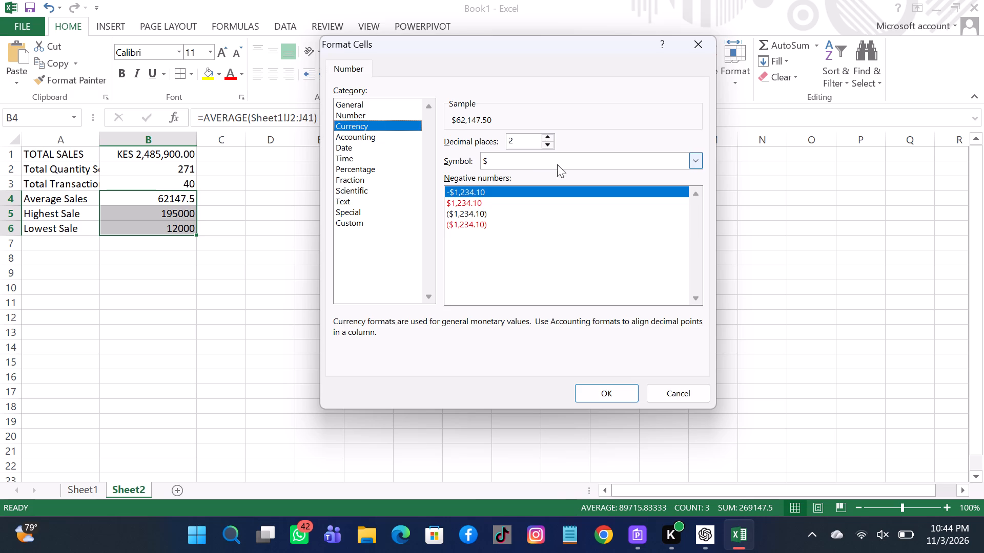
click(575, 161)
key(k)
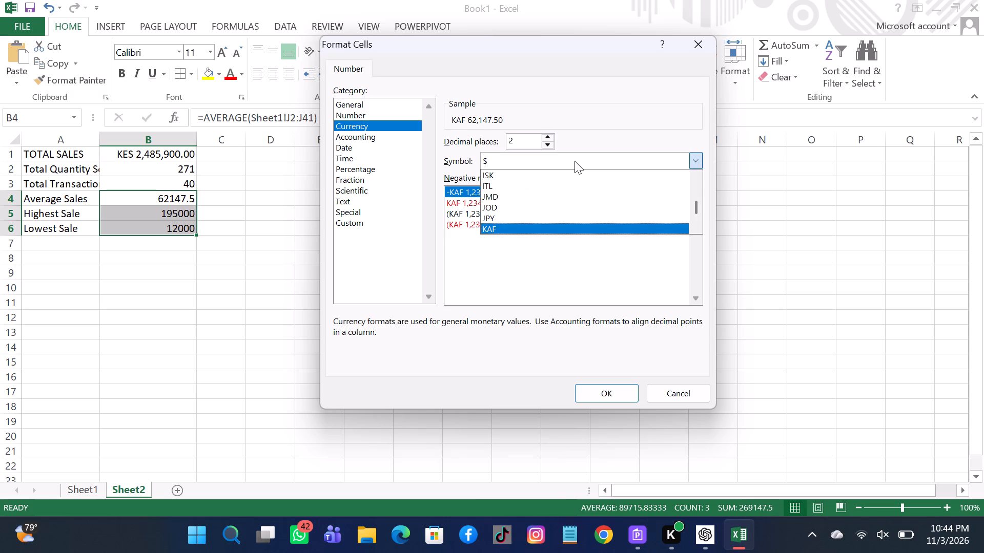
key(Down)
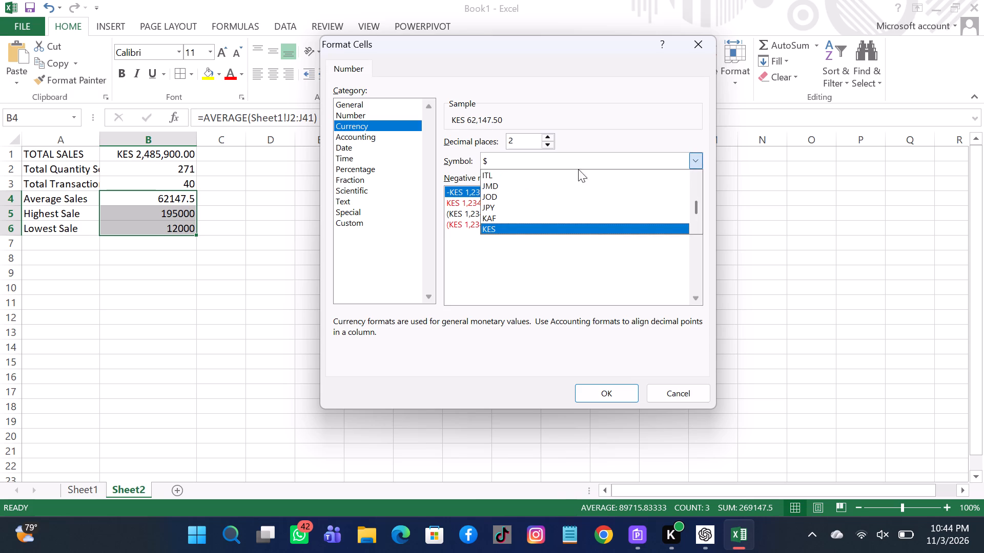
double_click(555, 229)
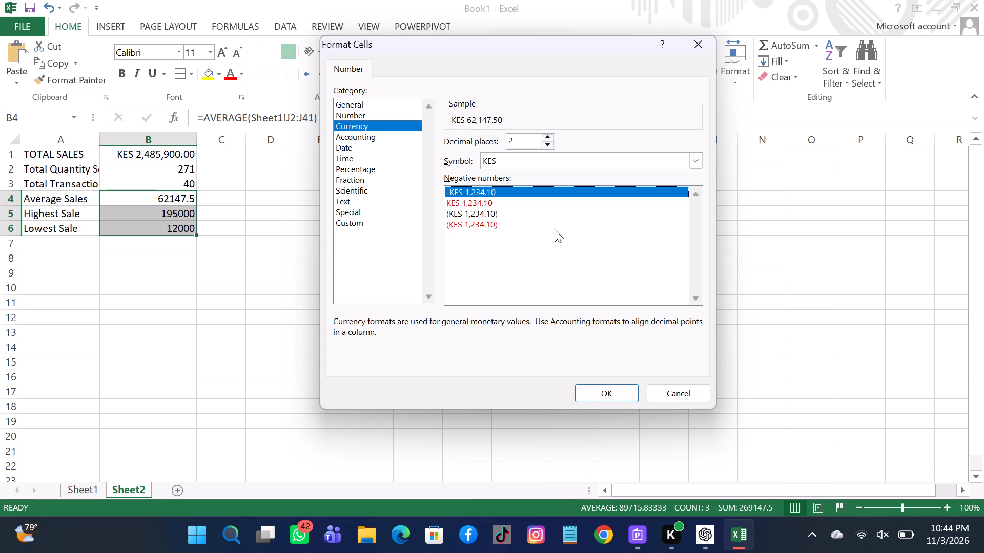
click(607, 401)
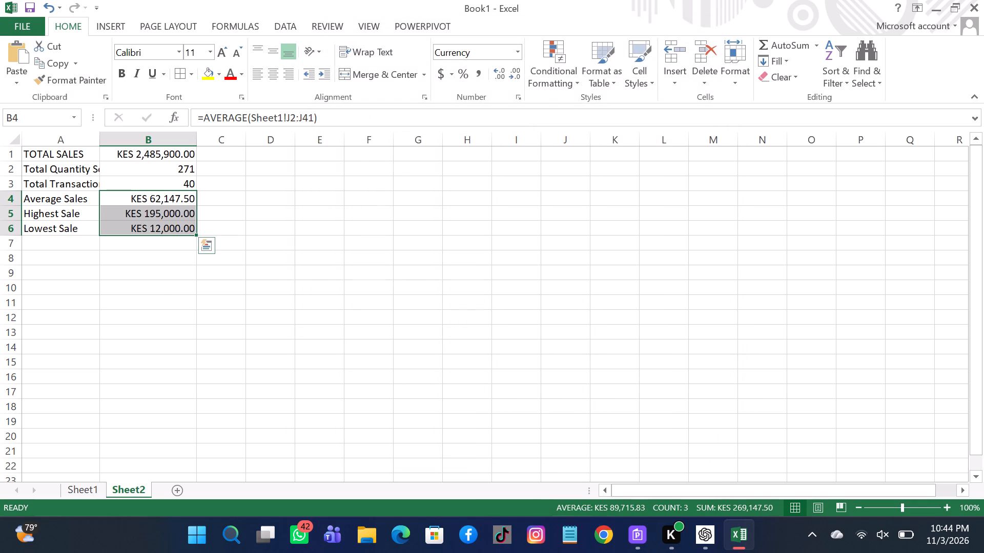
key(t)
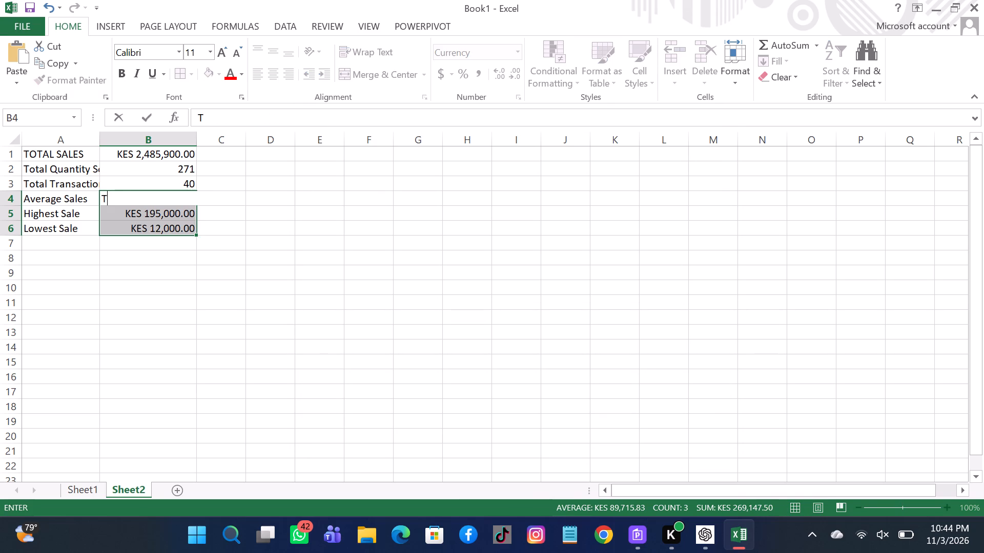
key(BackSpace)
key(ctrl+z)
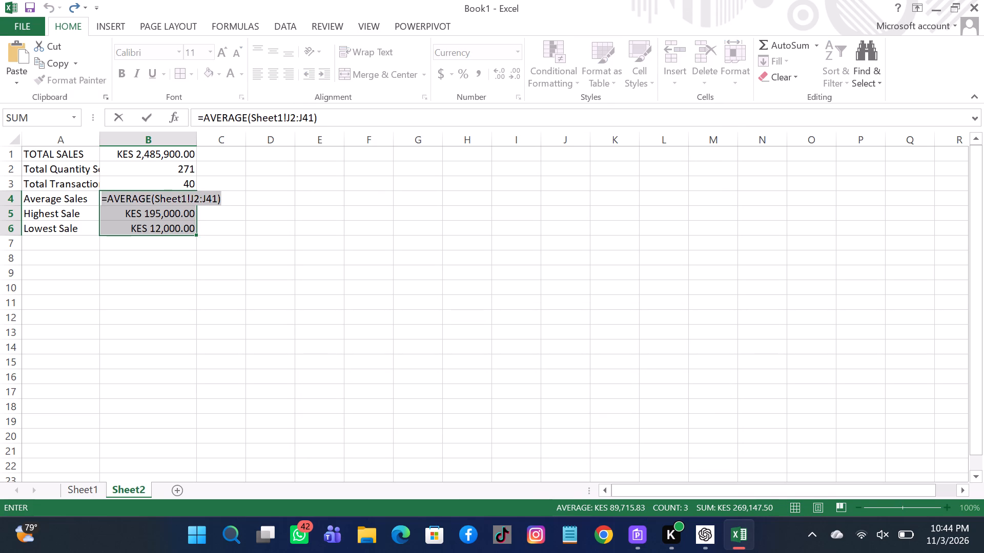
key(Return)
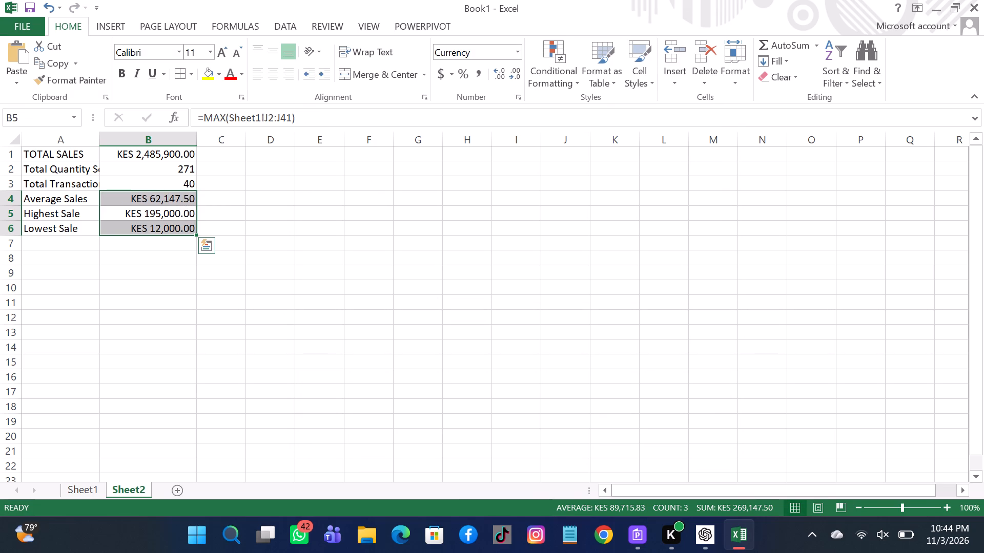
Enter the label "Total Paid Sales" in cell A7, below Lowest Sale.
click(52, 243)
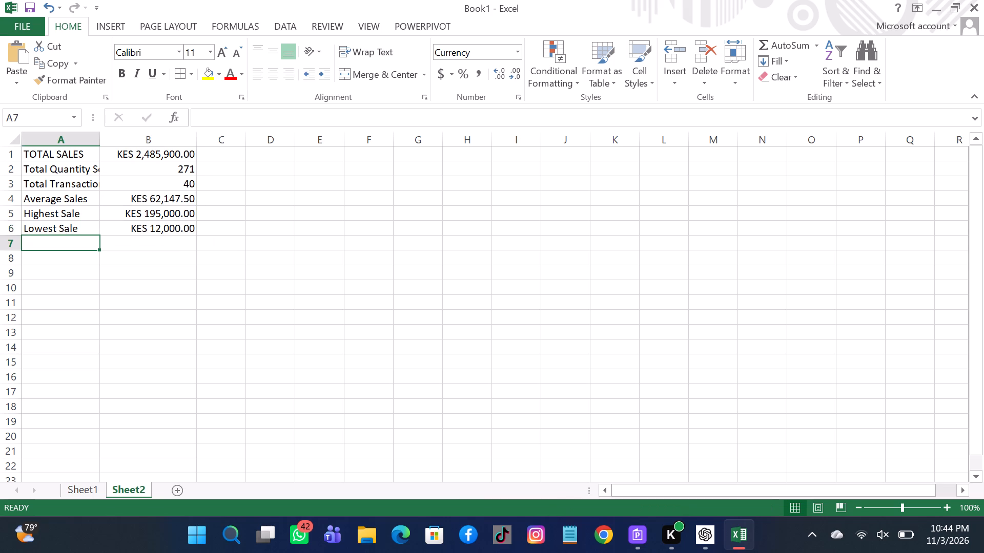
key(t)
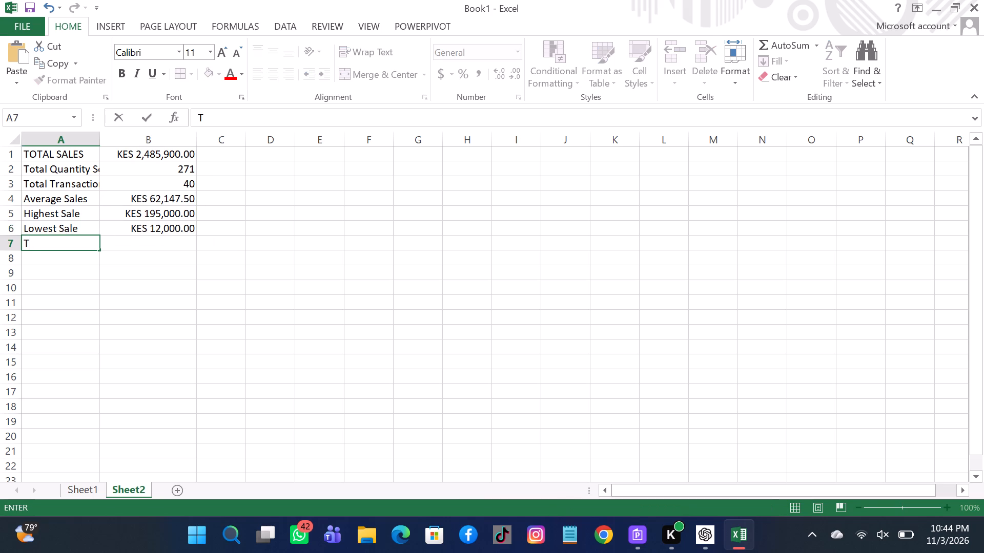
text(otal)
key(space)
key(p)
key(a)
text(id)
key(space)
key(s)
key(a)
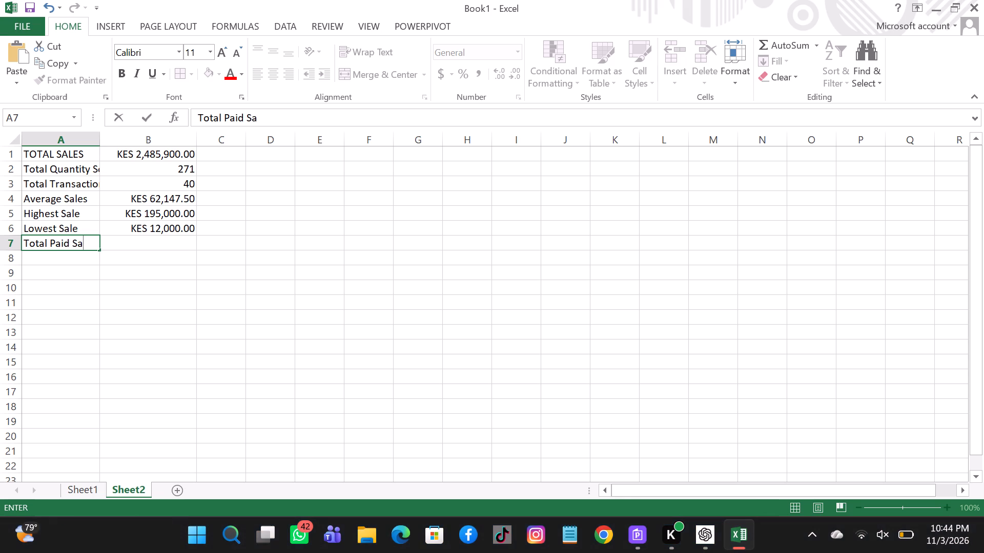
text(le)
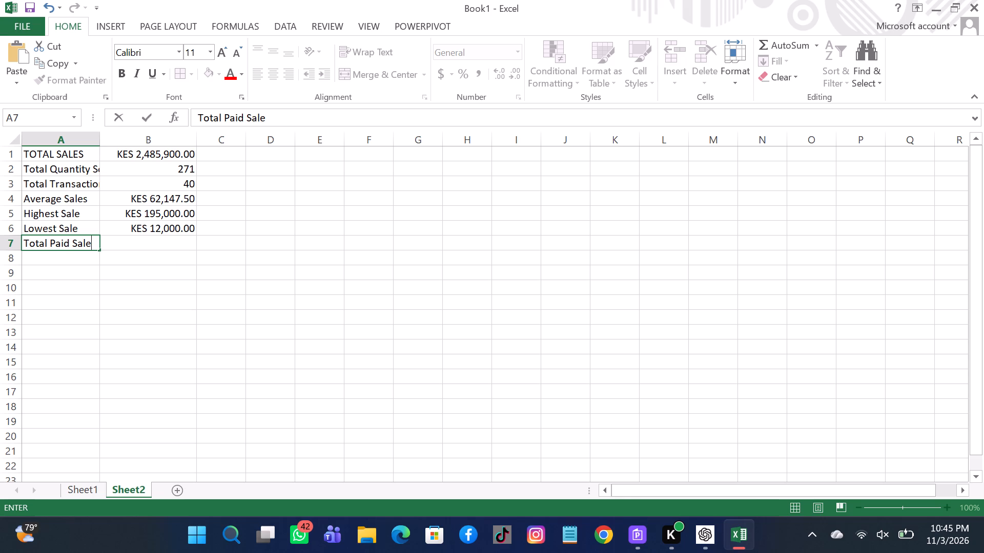
key(s)
key(Return)
Enter =SUMIF(Sheet1!K2:K41,"Paid",Sheet1!J2:J41) in cell B7, beside the Total Paid Sales label.
click(137, 243)
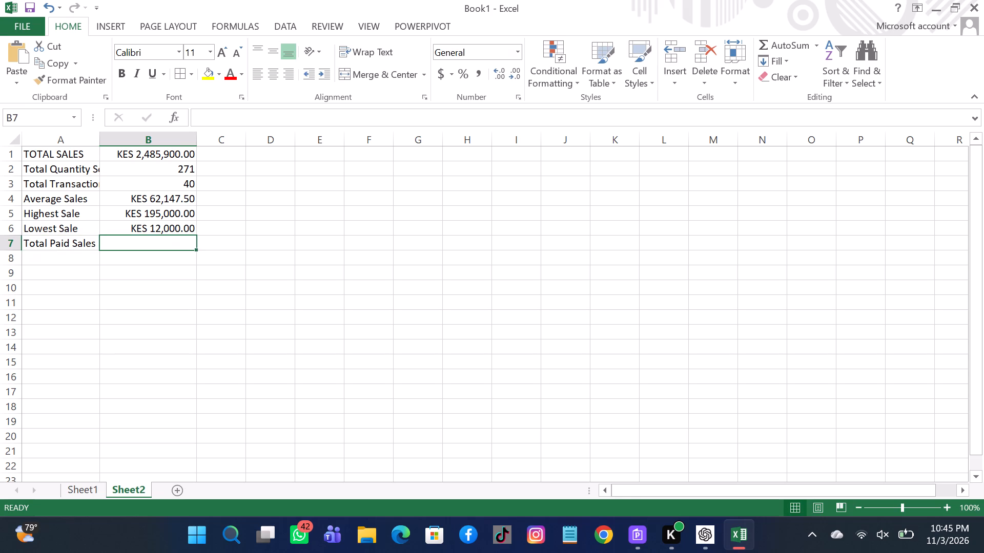
key(equal)
key(s)
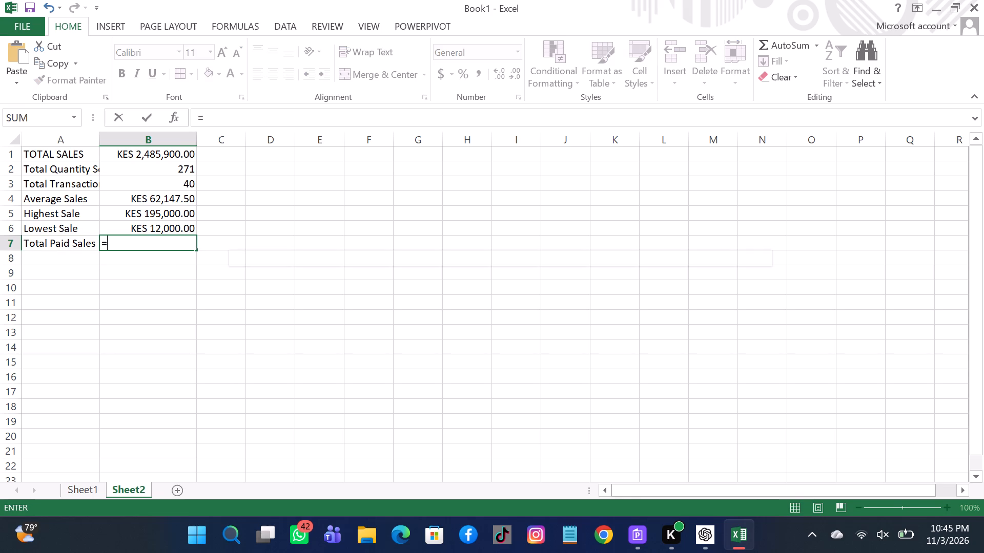
text(UMI)
key(f)
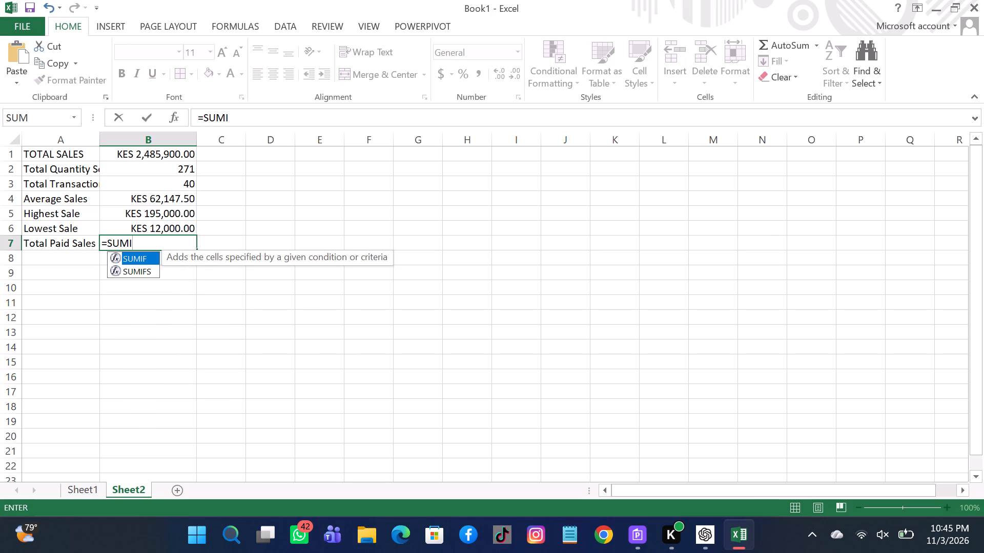
key(shift+parenleft)
key(s)
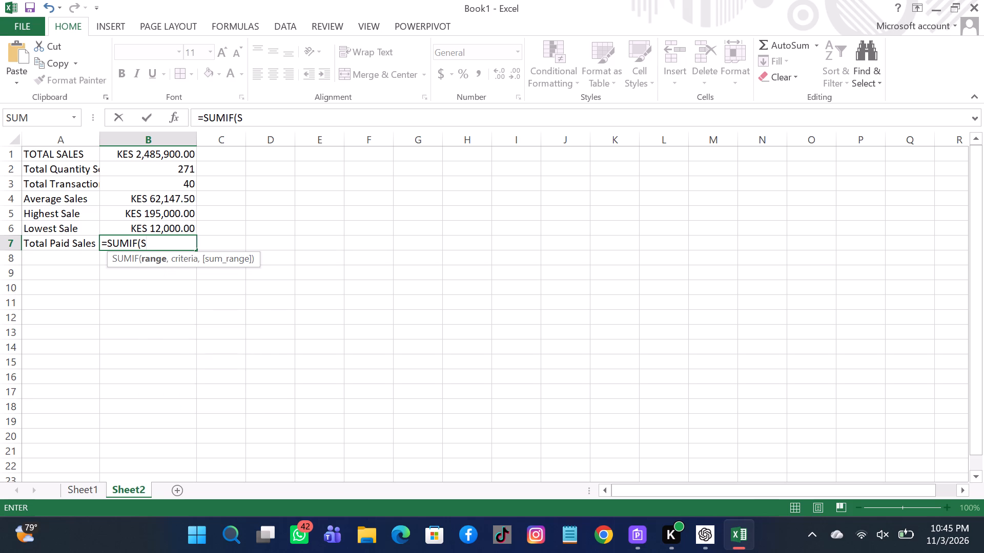
text(heet)
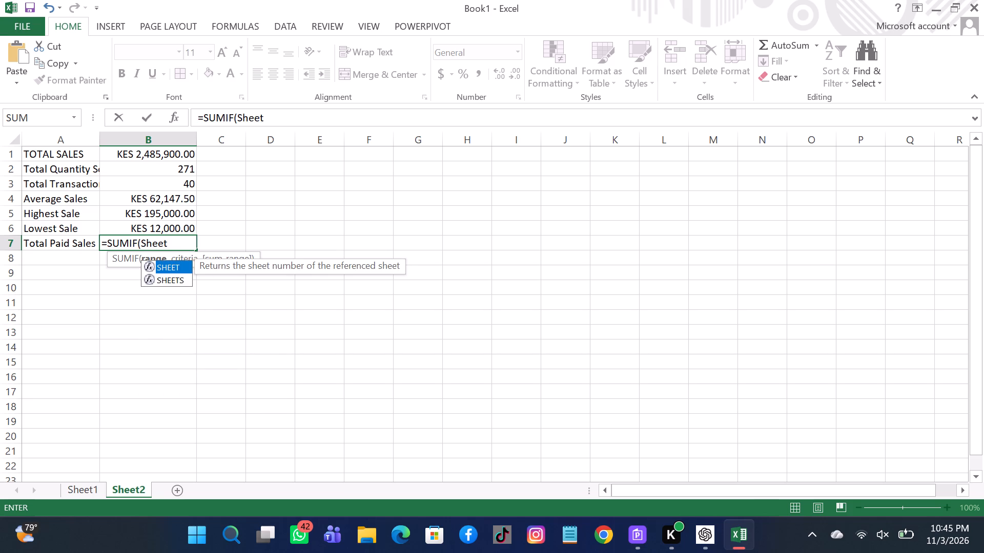
key(1)
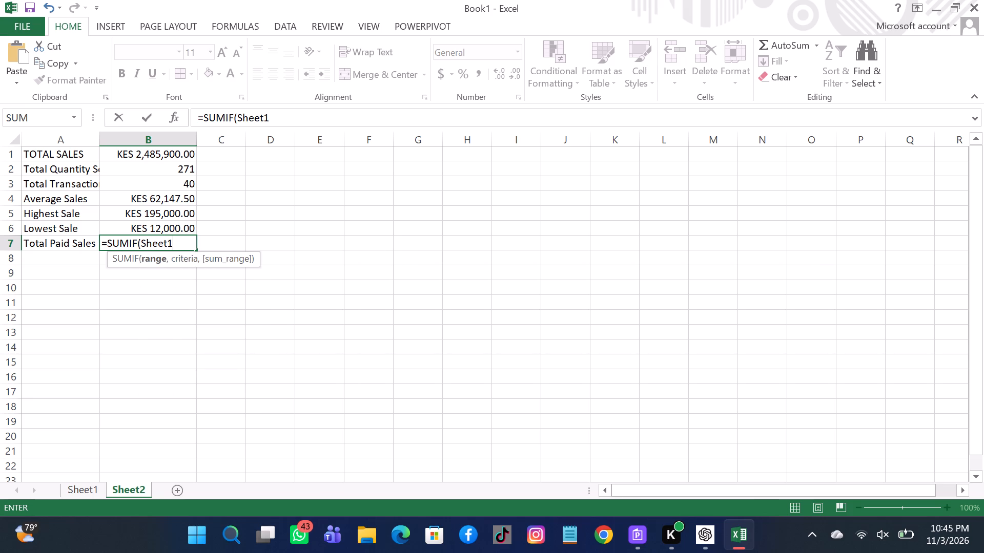
key(shift+exclam)
text(K2)
text(:K41)
key(comma)
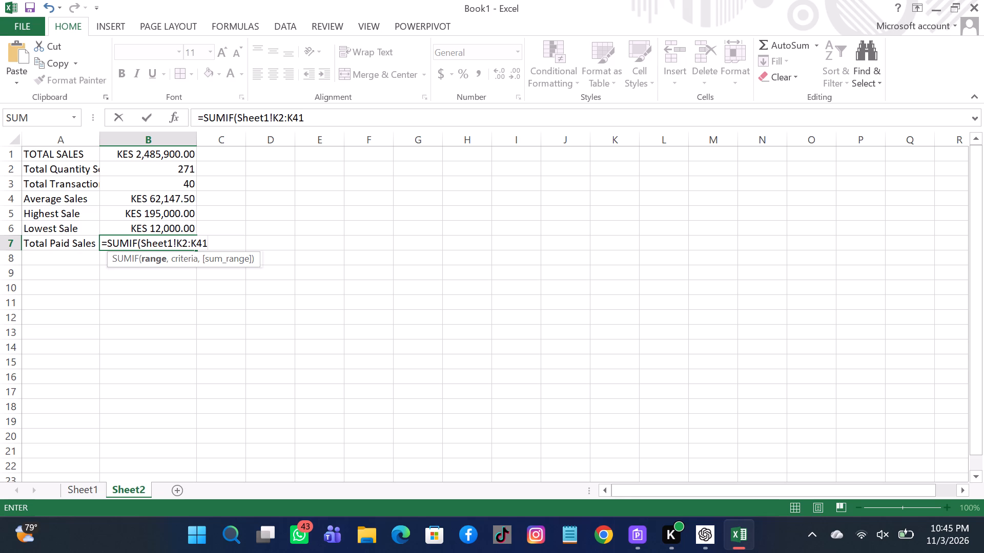
key(shift+quotedbl)
key(p)
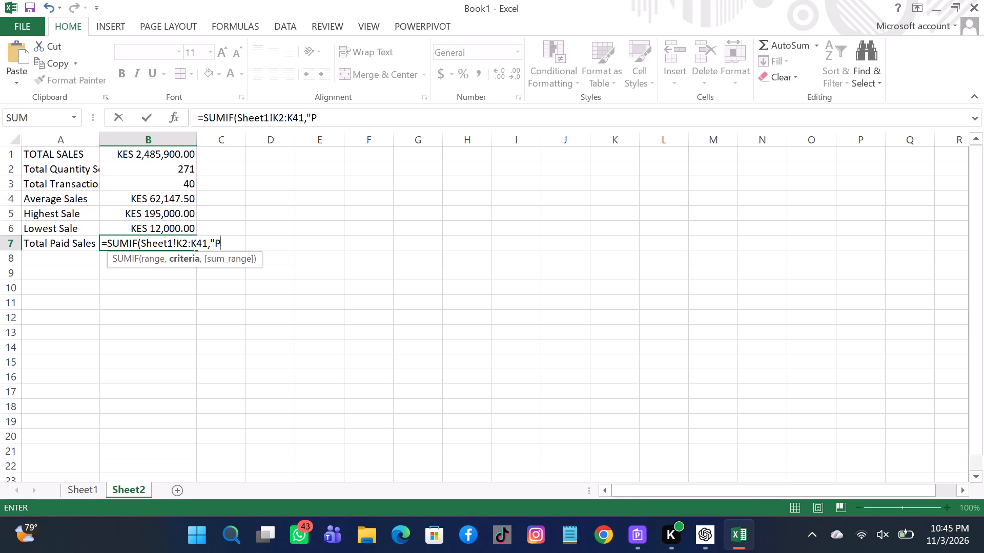
text(aid)
key(shift+quotedbl)
key(s)
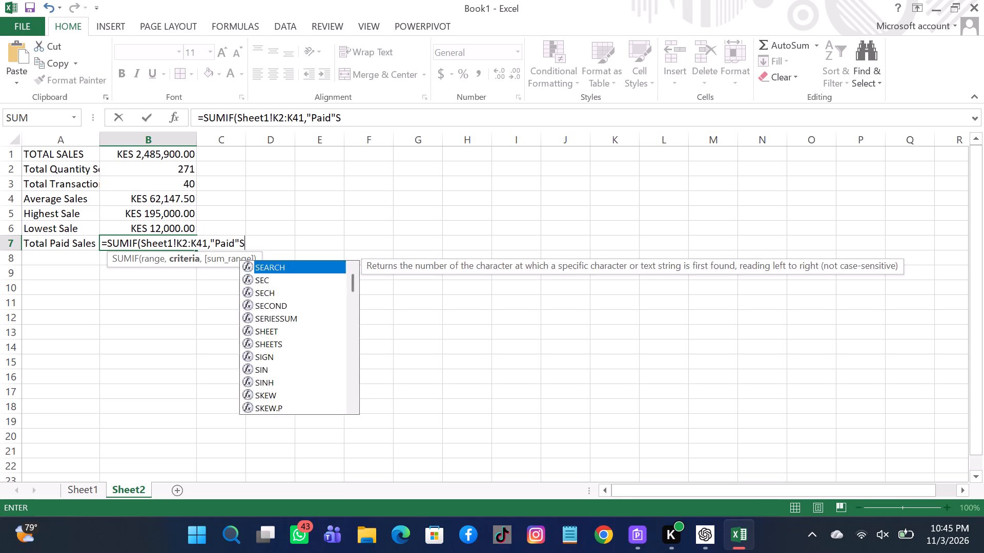
text(heee)
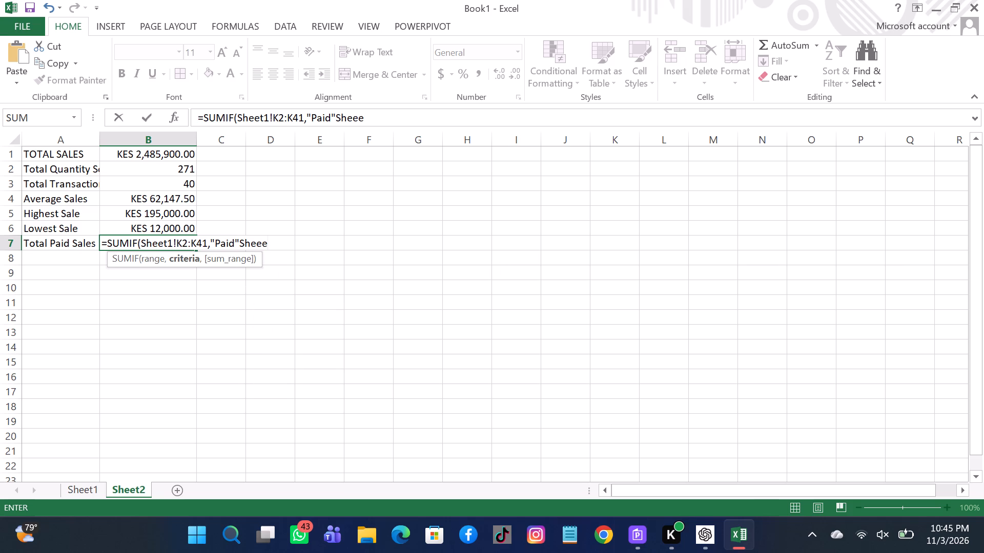
key(BackSpace)
text(t1)
key(shift+exclam)
text(J2)
text(:J41)
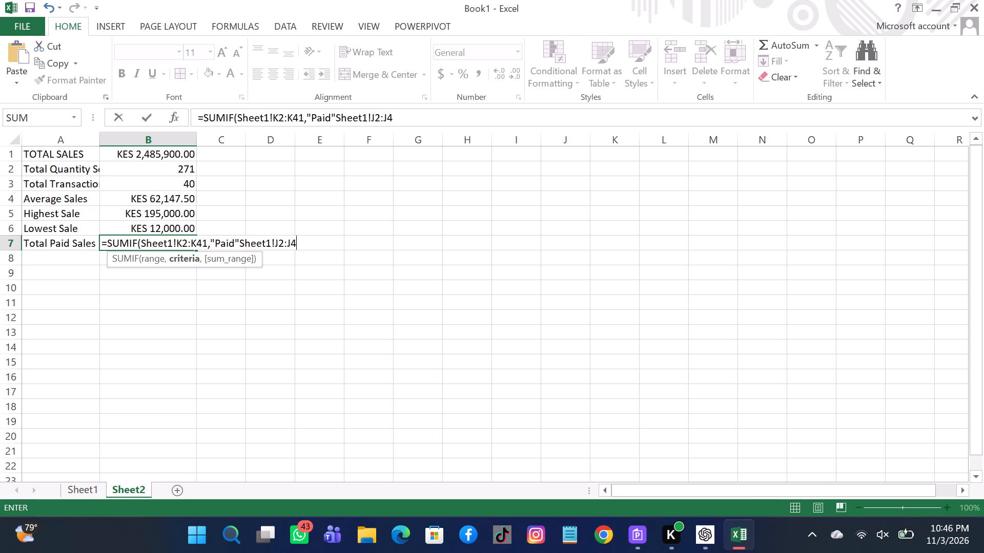
key(shift+parenright)
key(Return)
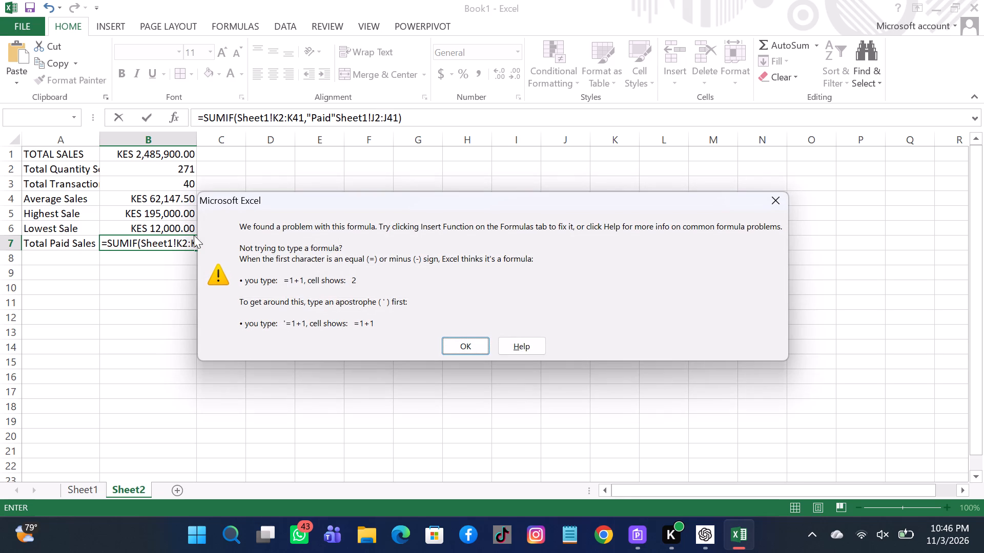
click(465, 339)
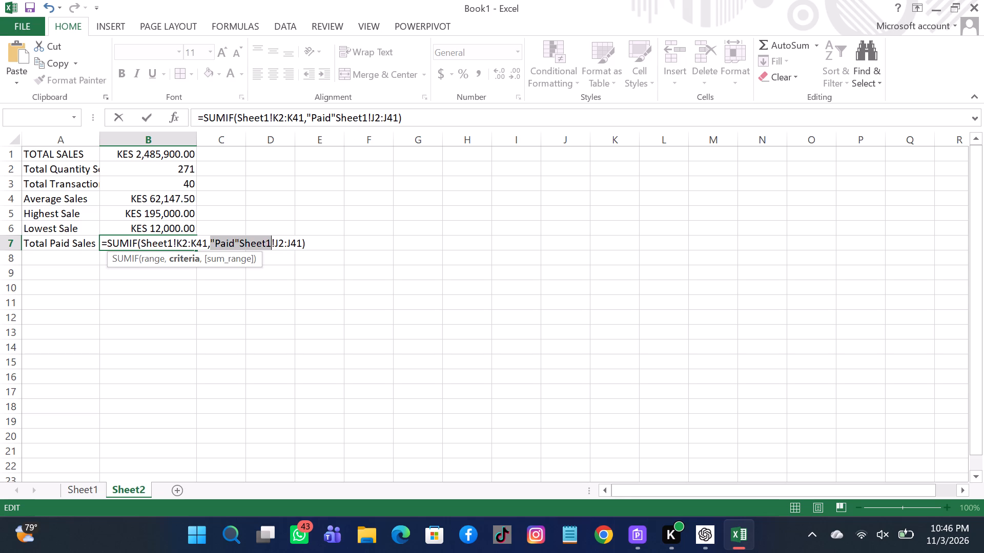
click(336, 118)
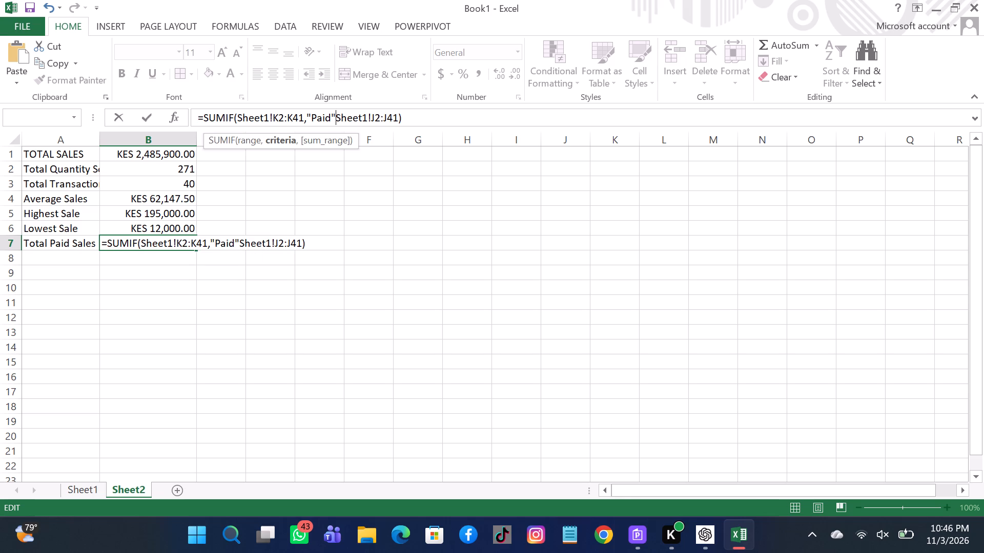
key(comma)
key(Return)
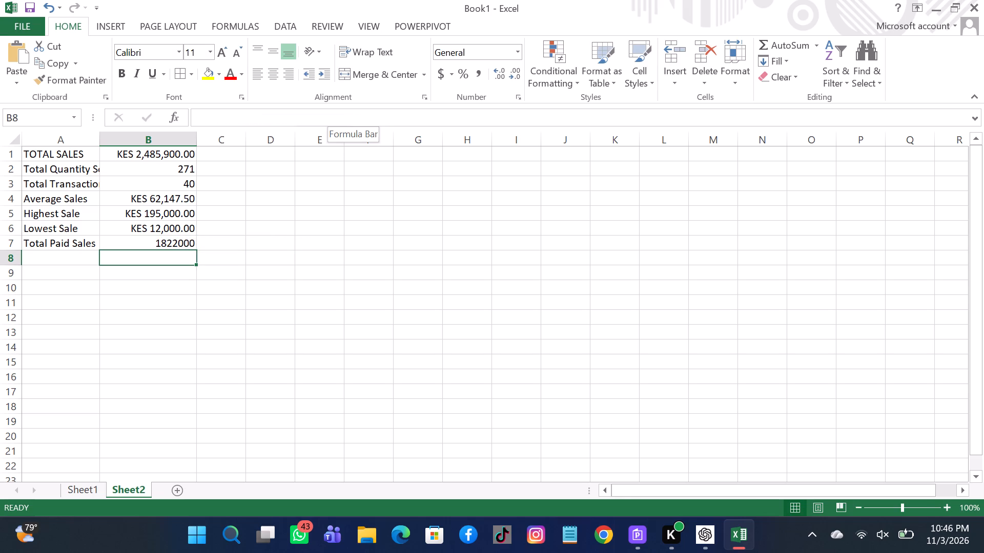
click(151, 244)
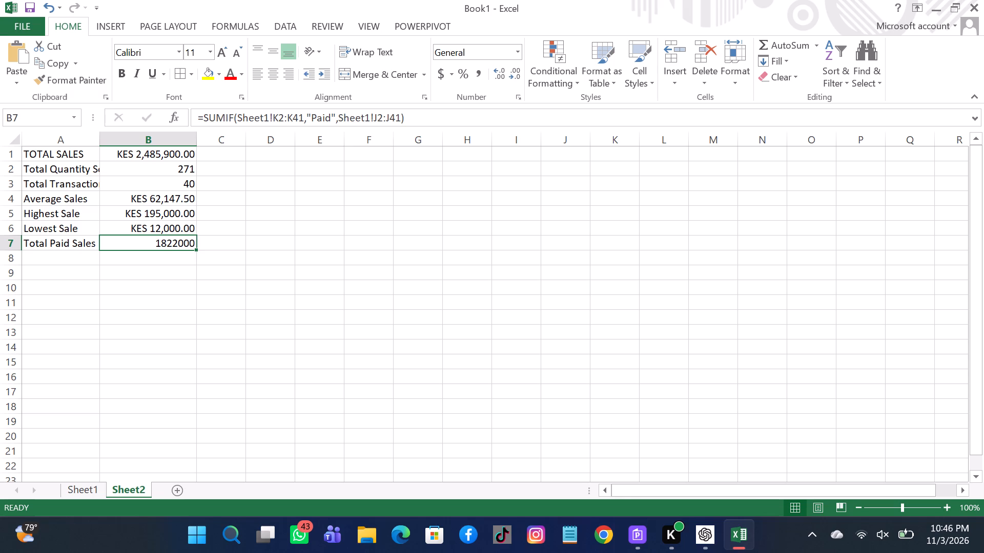
Enter the label "Total Pending Sales" in cell A8, below Total Paid Sales.
click(37, 265)
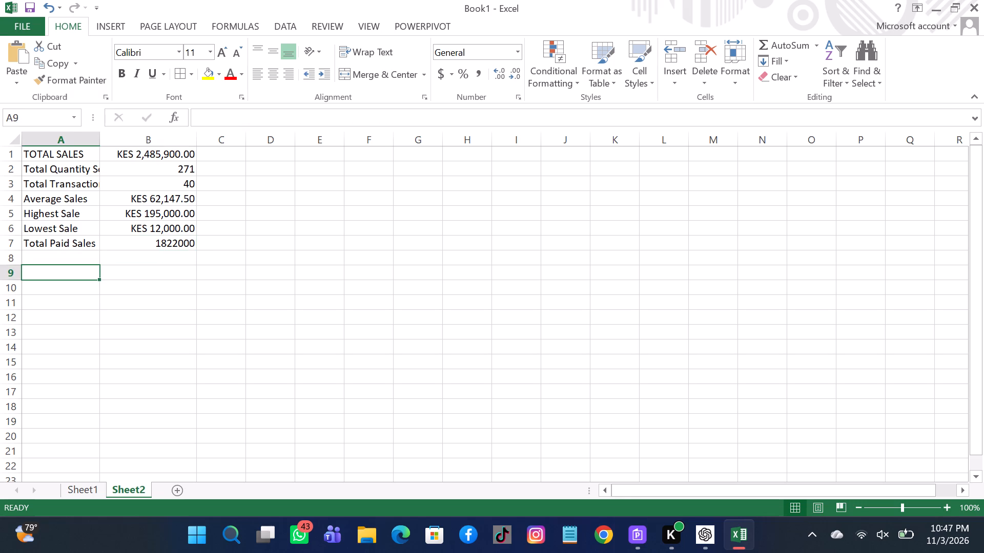
click(40, 255)
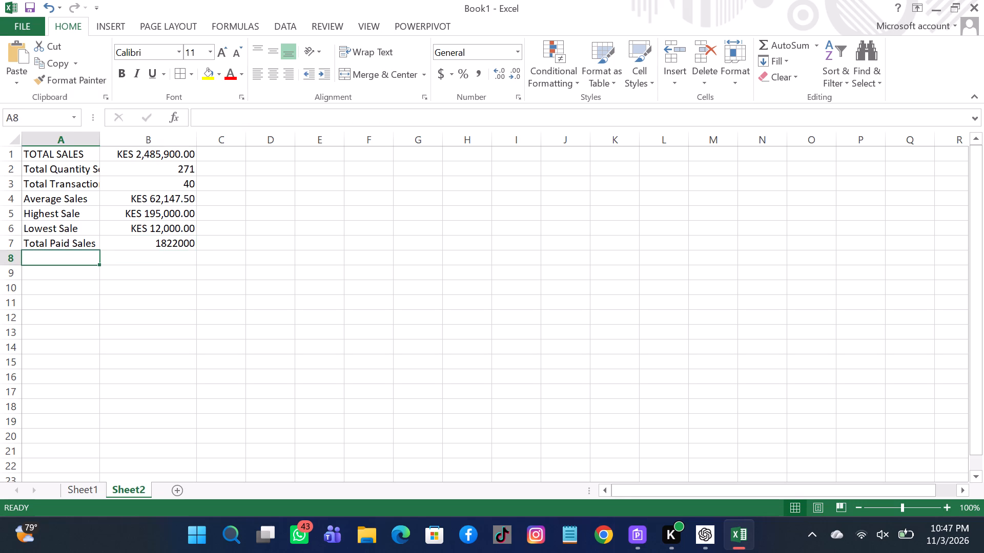
key(t)
text(ota)
key(l)
key(space)
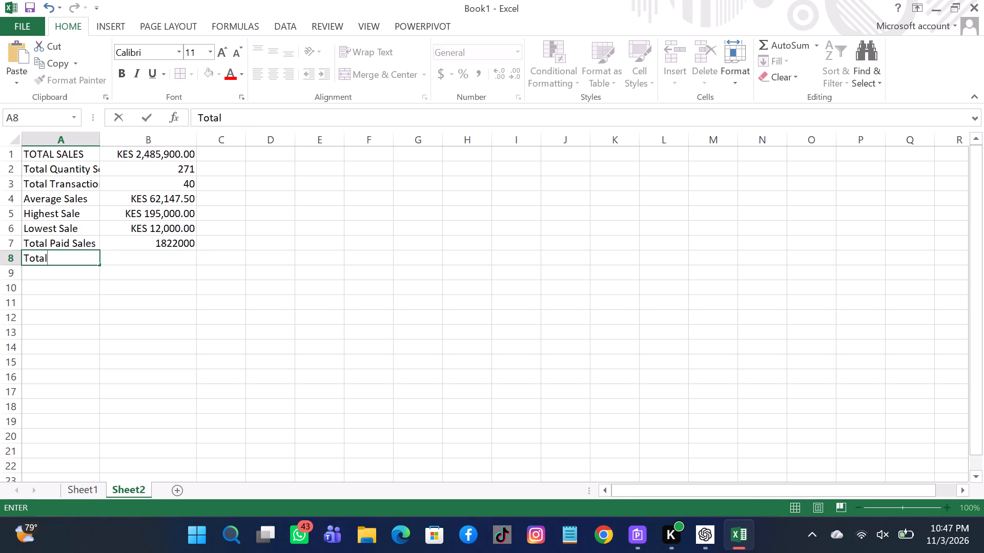
key(p)
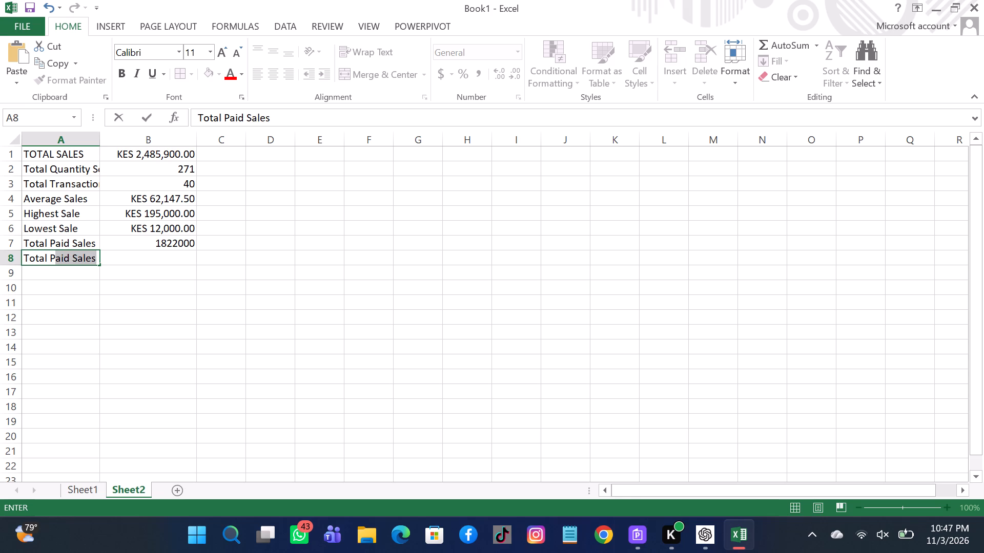
text(end)
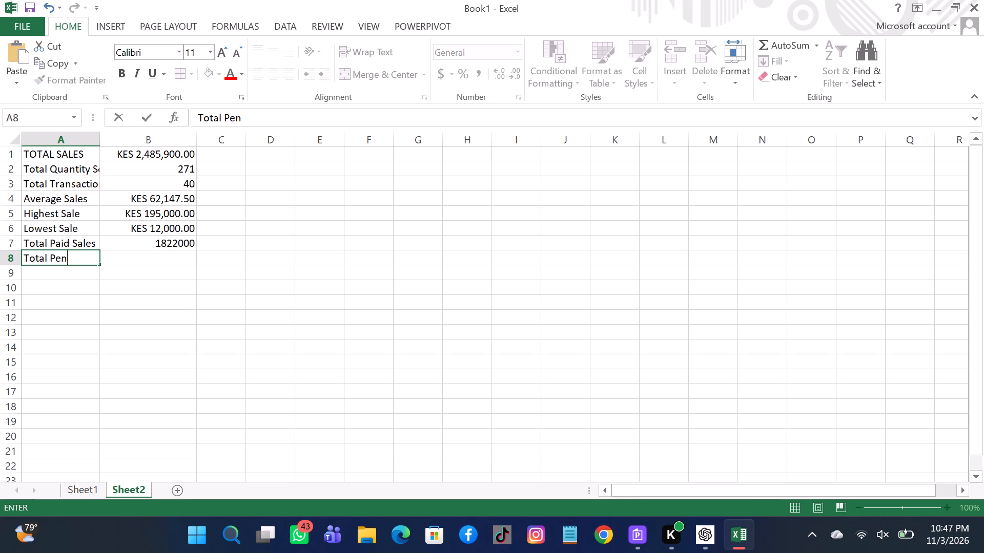
text(ing)
key(space)
key(s)
text(ales)
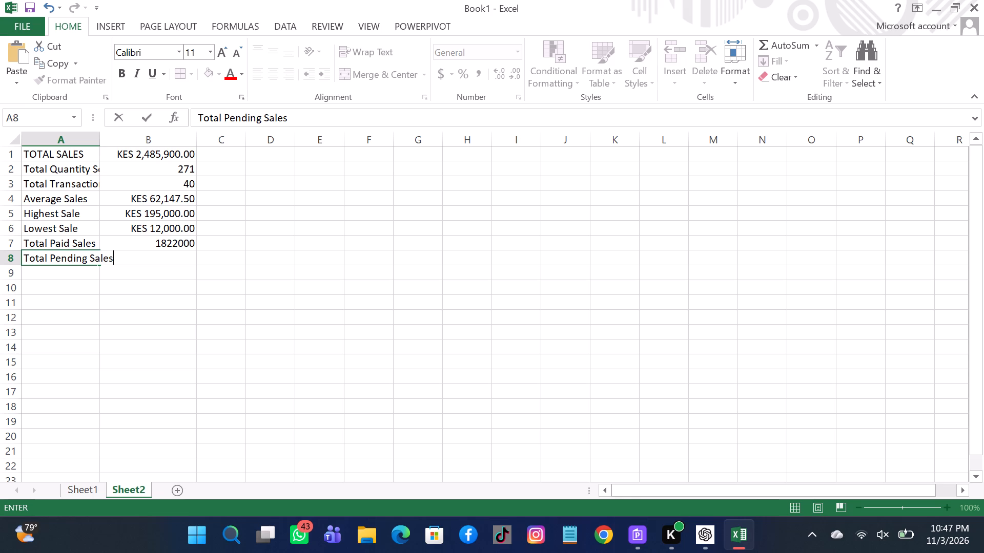
key(Return)
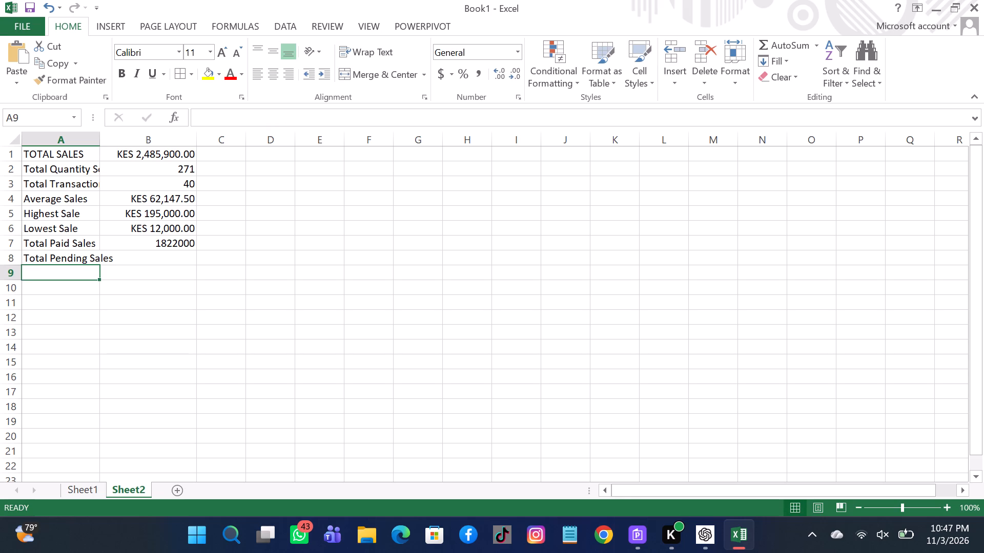
Enter =SUMIF(Sheet1!K2:K41,"Pending",Sheet1!J2:J41) in cell B8, beside the Total Pending Sales label.
click(148, 259)
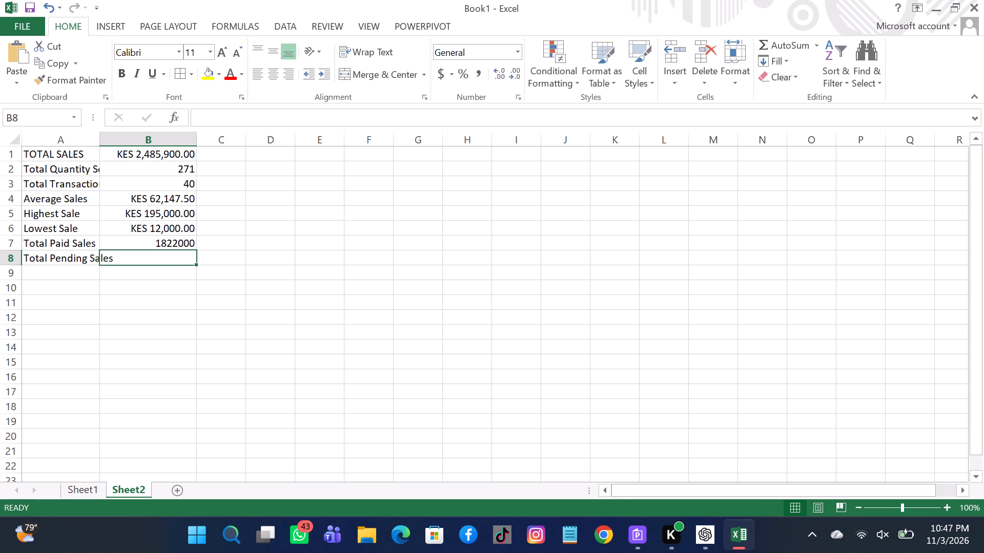
key(equal)
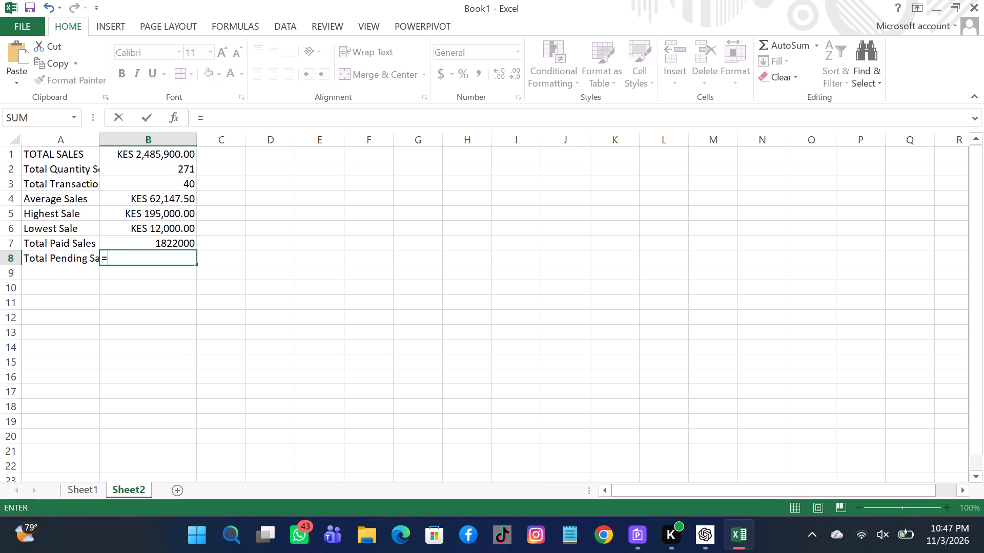
text(SUM)
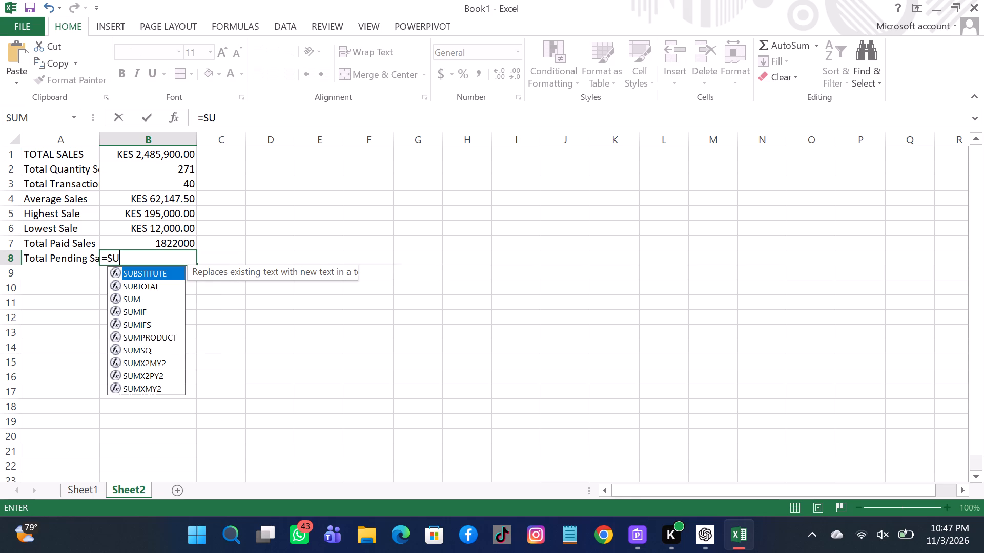
key(i)
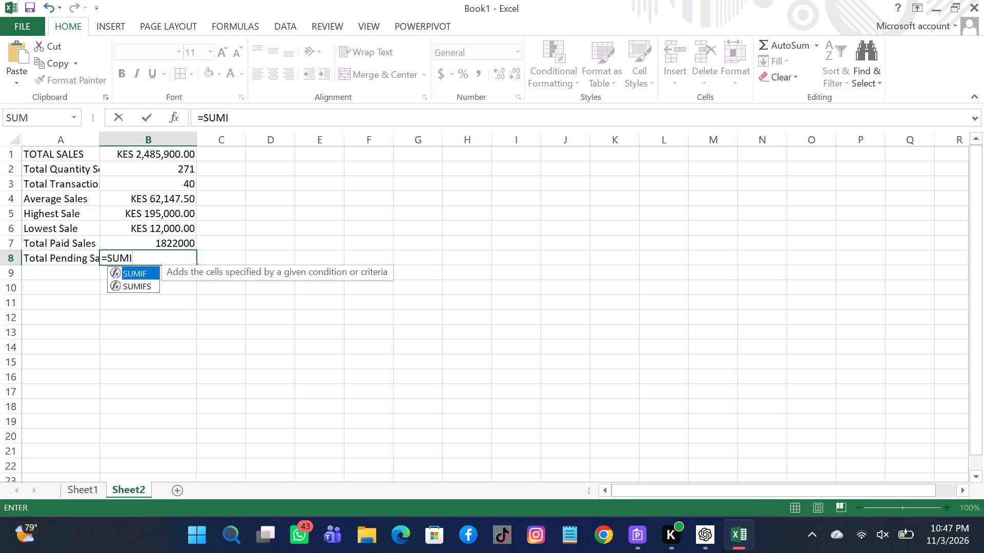
key(f)
text((S)
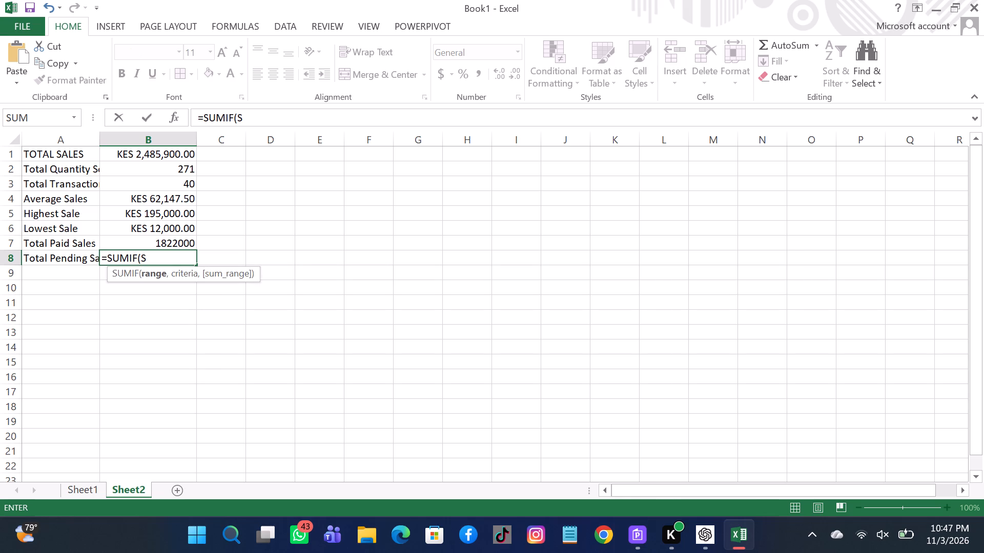
text(heet1)
key(shift+exclam)
key(h)
key(BackSpace)
text(K2)
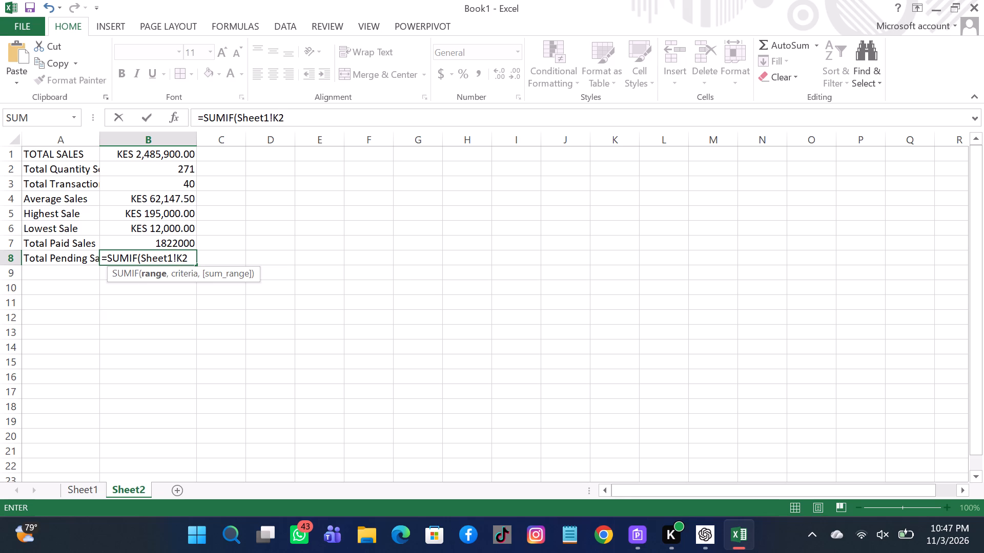
text(:K41)
key(comma)
key(shift+quotedbl)
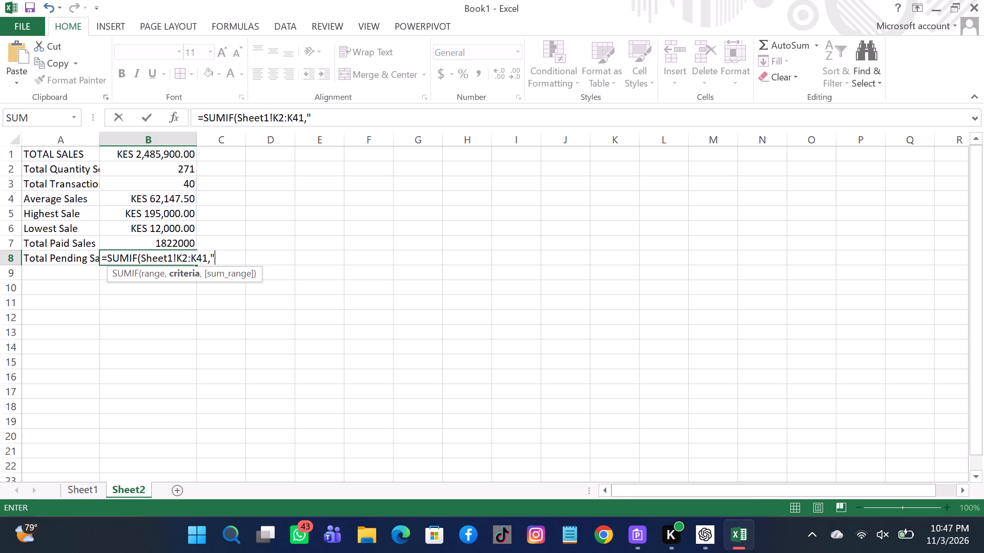
key(p)
key(e)
text(nding)
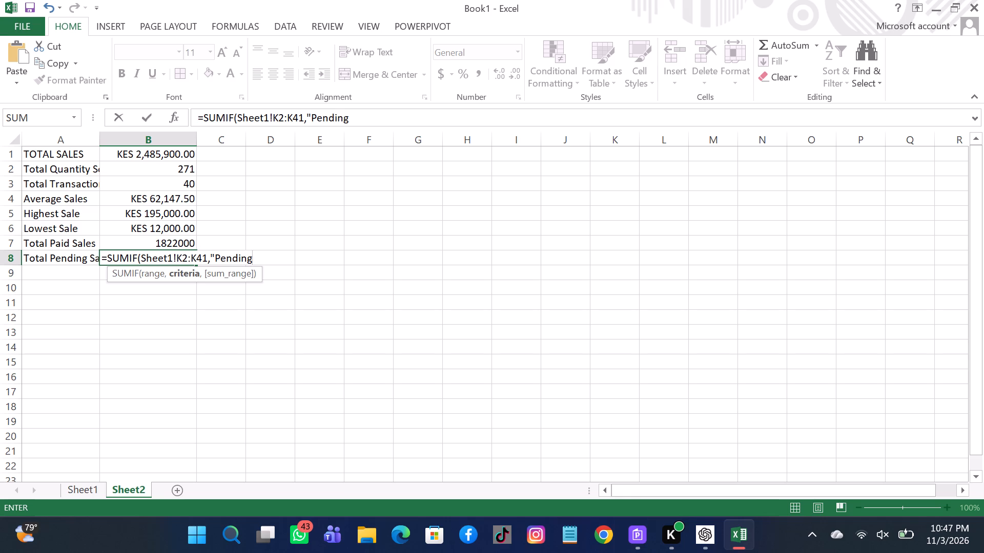
key(shift+quotedbl)
key(comma)
key(s)
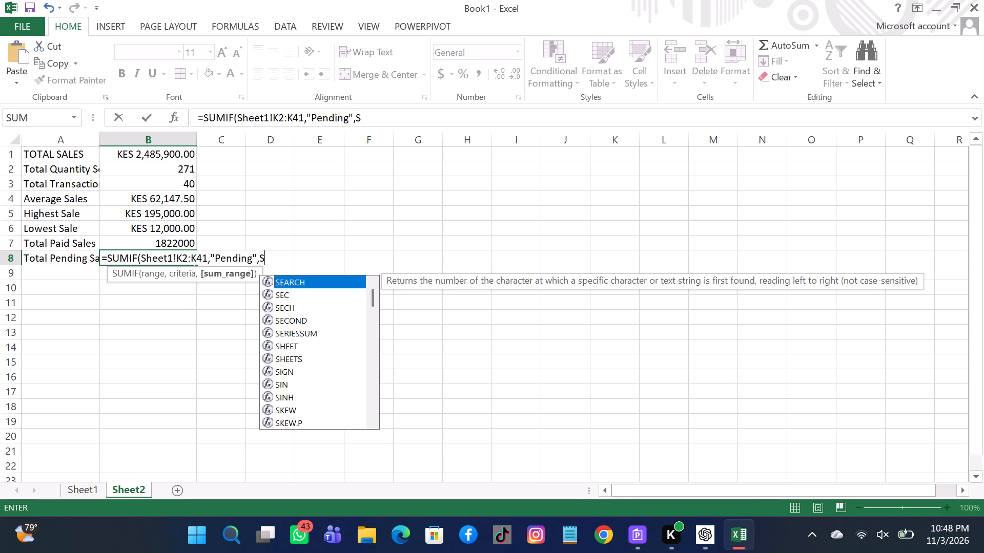
text(heet1)
key(shift+exclam)
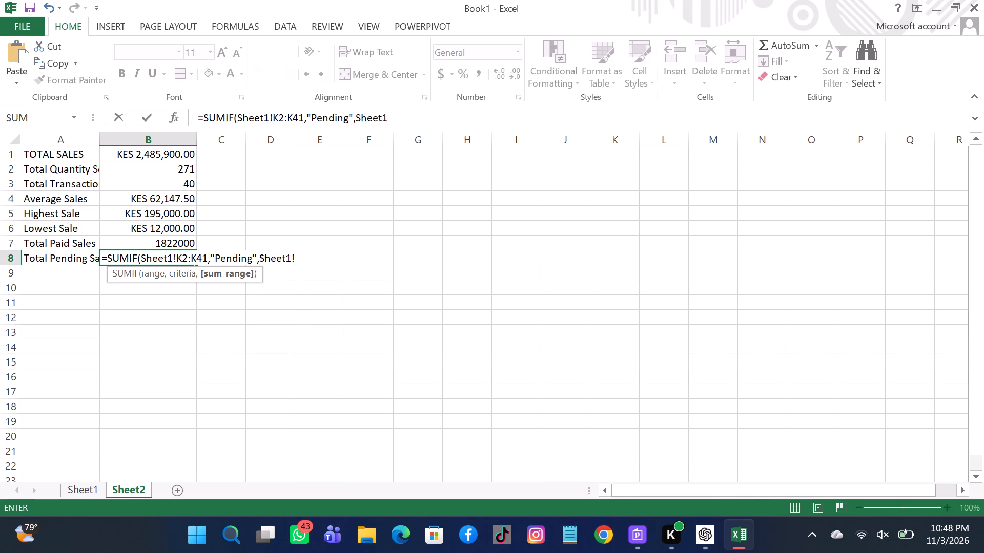
text(J2)
key(shift+colon)
text(J41)
key(shift+parenright)
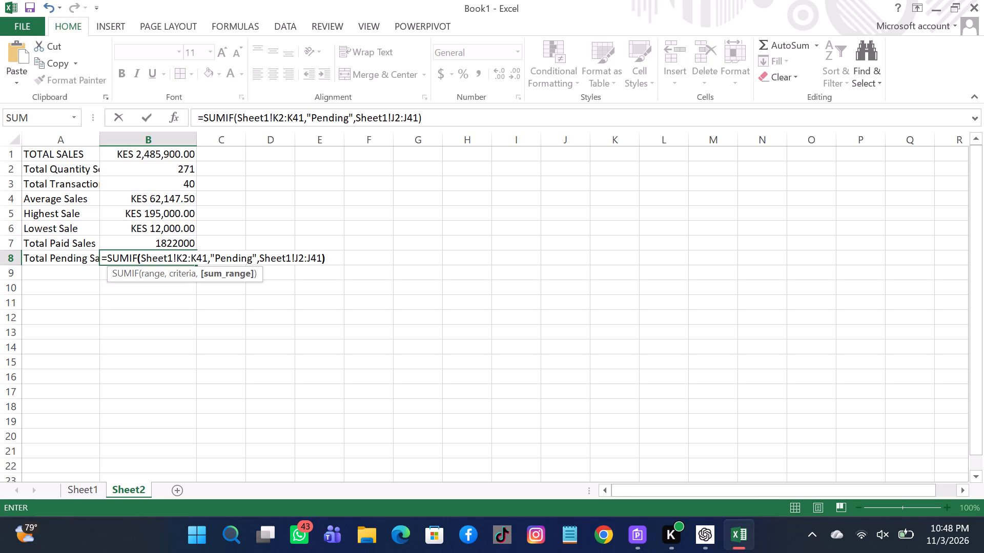
key(Return)
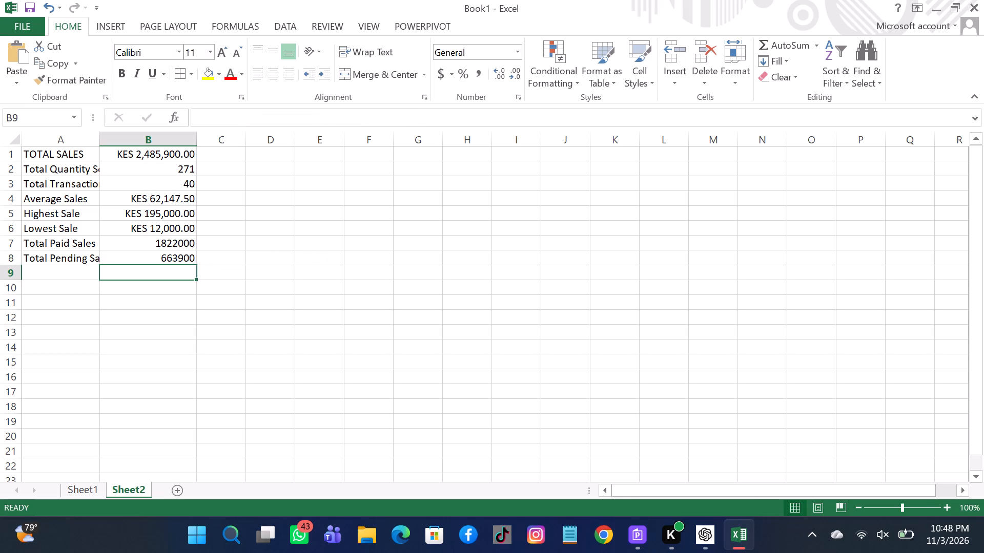
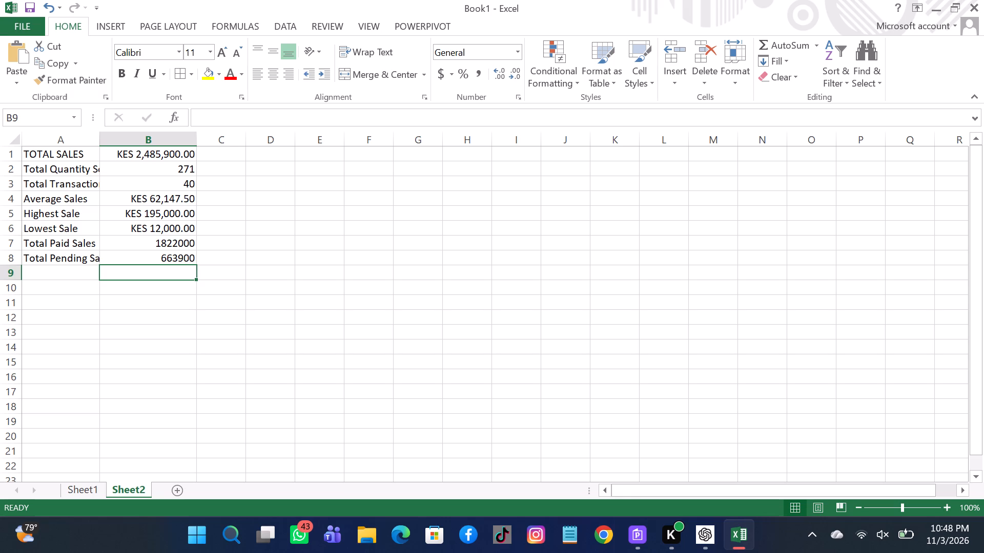
Enter the label "Paid Transactions" in cell A9, below Total Pending Sales.
click(49, 273)
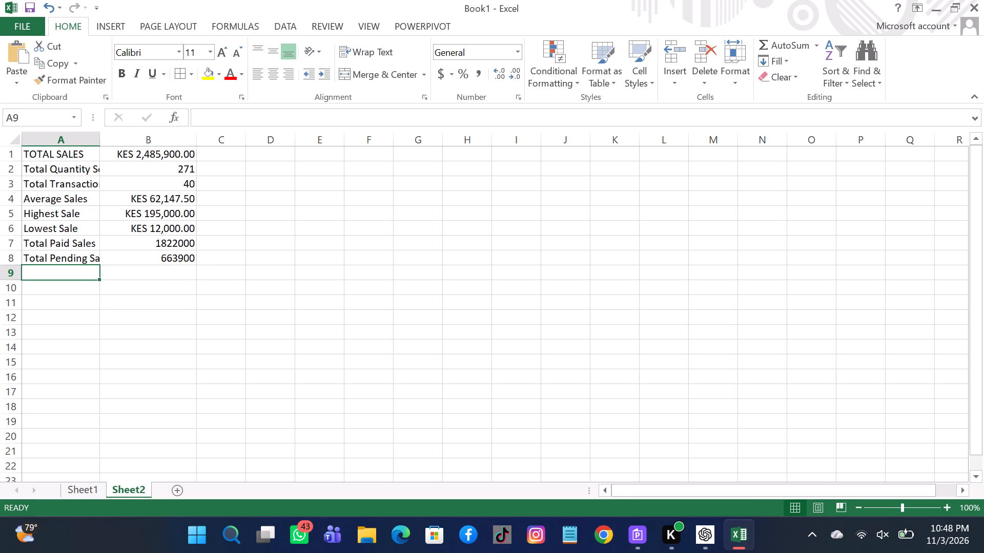
key(p)
text(aid)
key(space)
key(t)
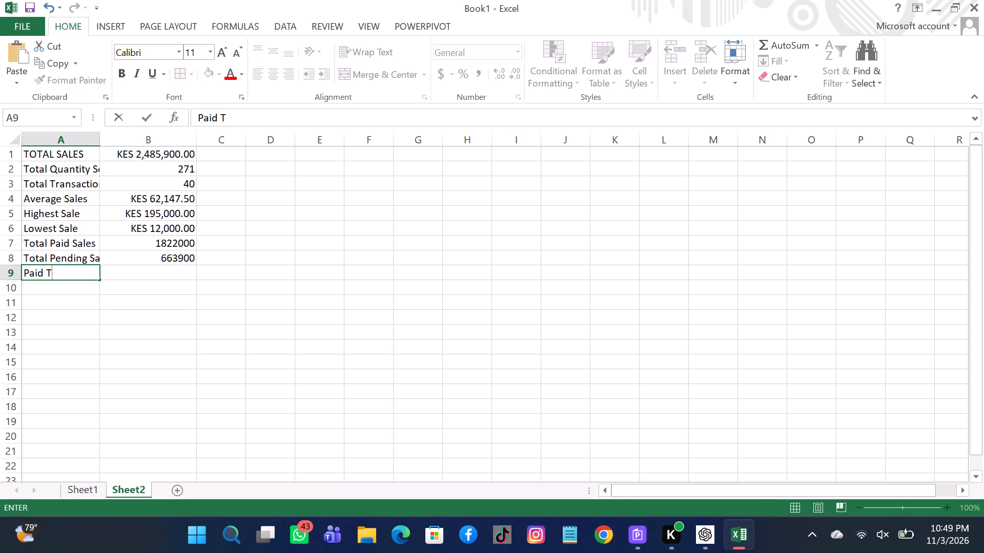
text(ran)
text(saction)
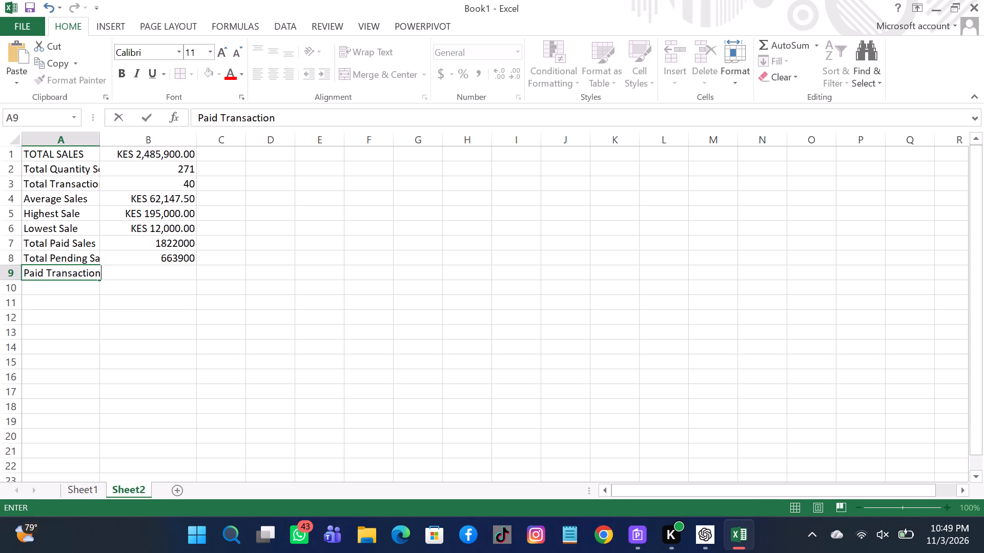
key(s)
key(Return)
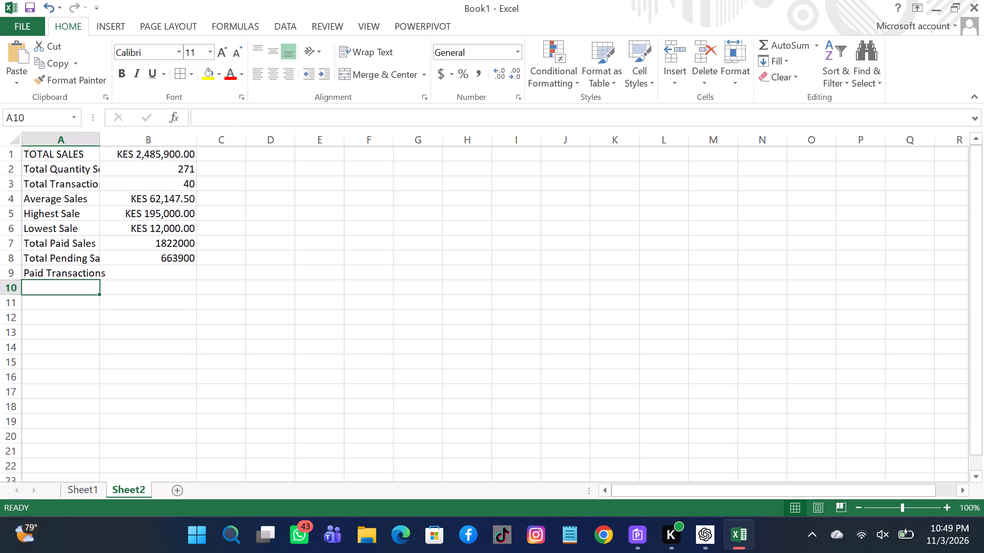
Enter =COUNTIF(Sheet1!K2:K41,"Paid") in cell B9, beside the Paid Transactions label.
click(130, 276)
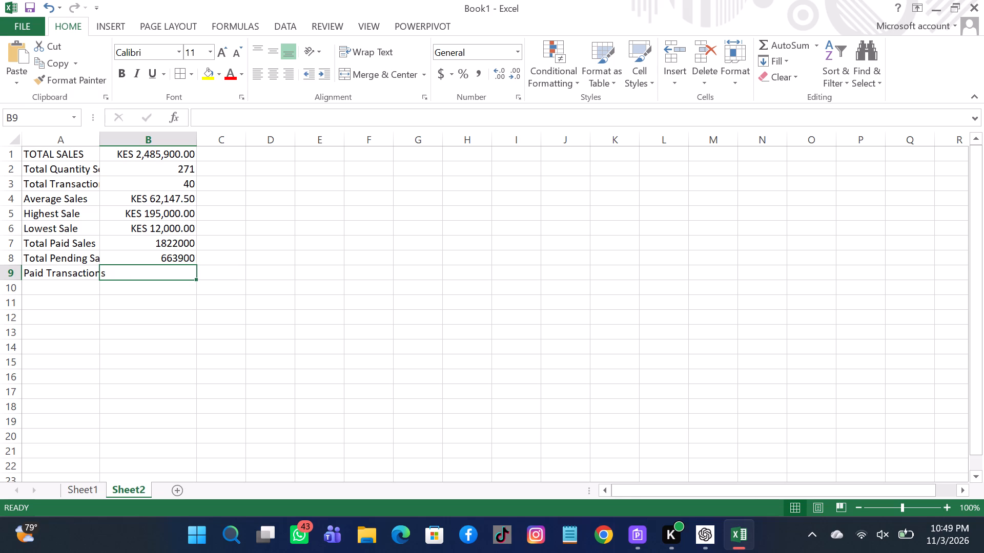
key(equal)
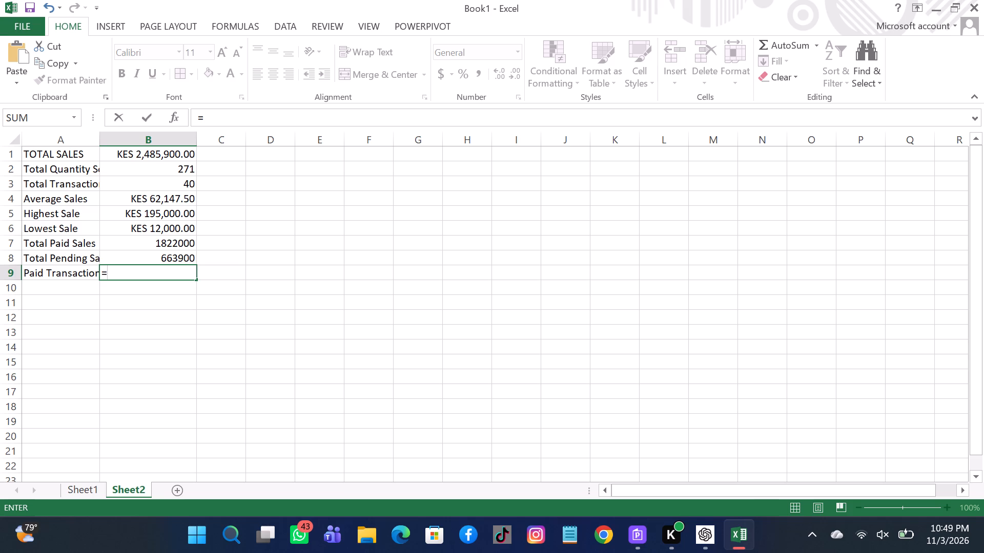
key(c)
text(OUNTI)
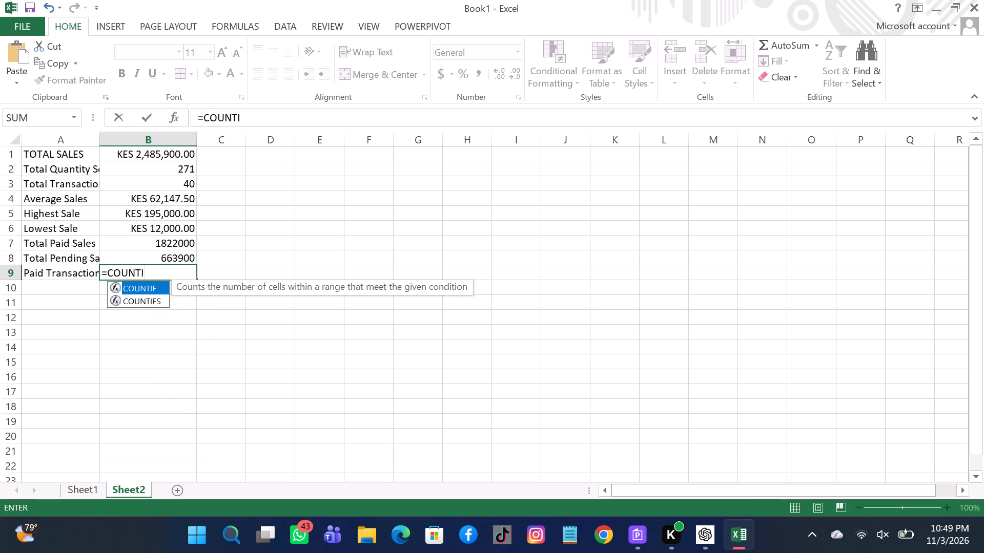
key(f)
key(shift+parenleft)
key(s)
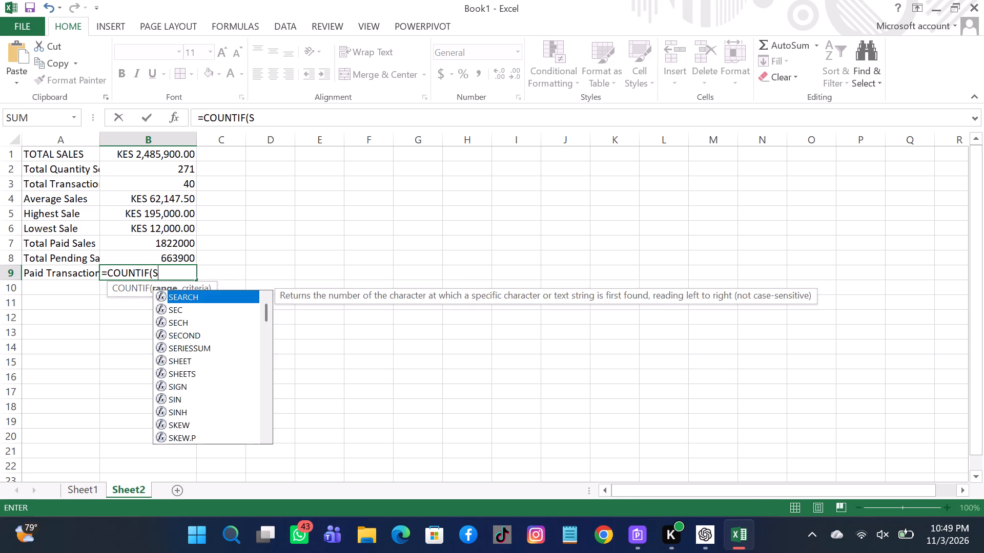
text(heet1)
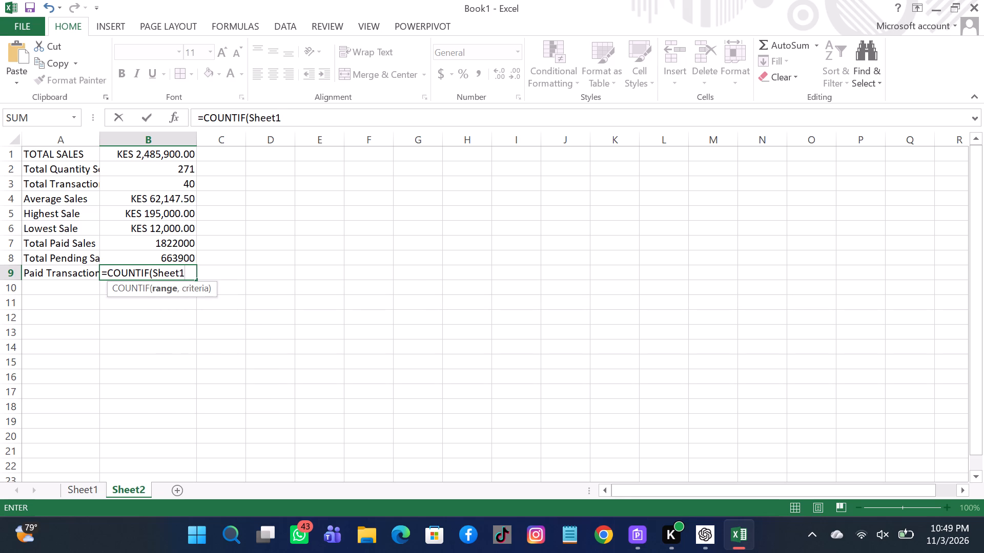
key(shift+exclam)
text(K2)
key(shift+colon)
text(K41)
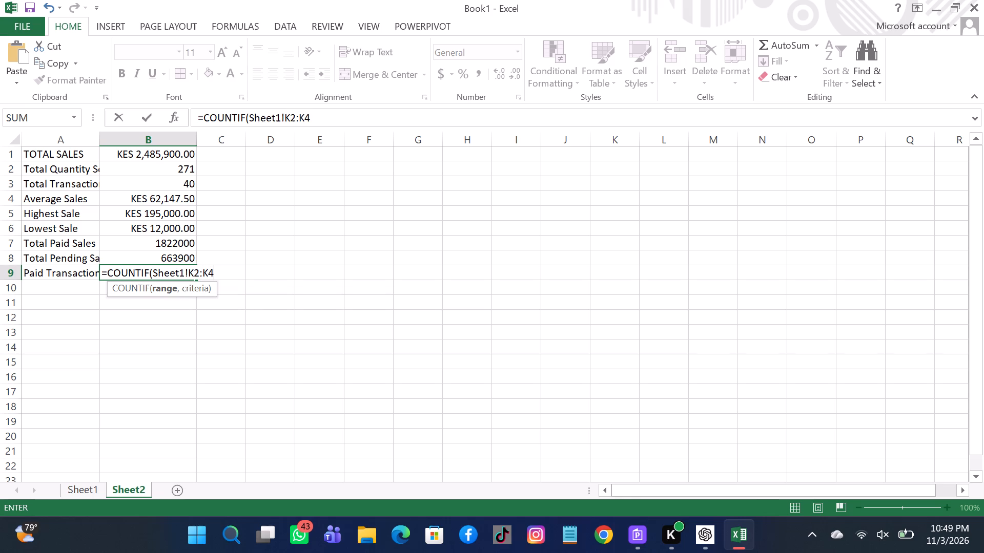
key(comma)
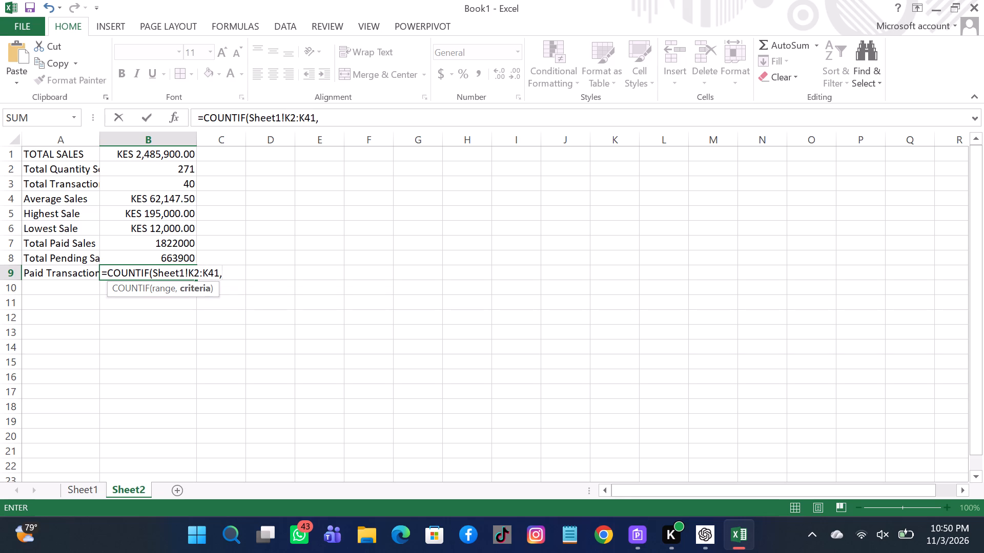
key(shift+quotedbl)
key(p)
key(a)
key(i)
key(d)
text("))
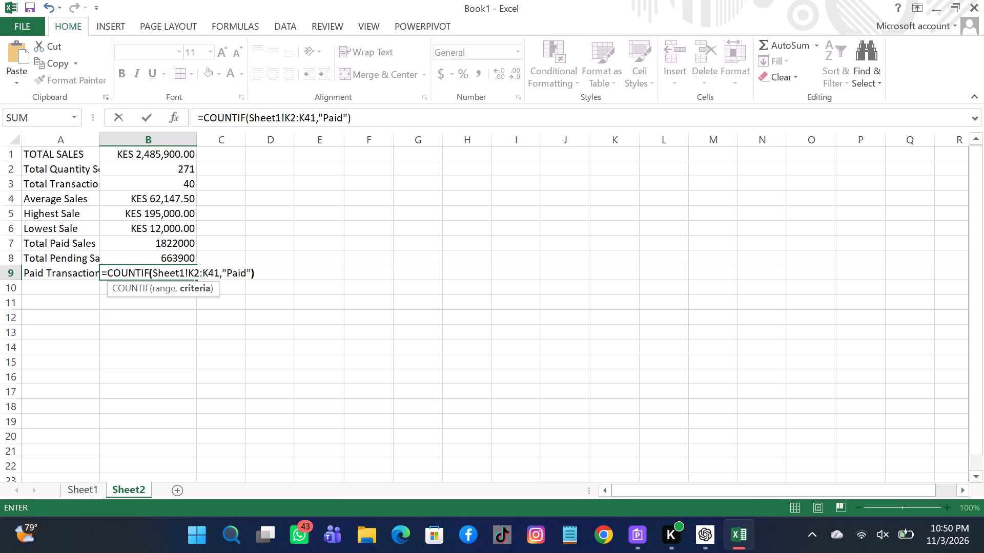
key(Return)
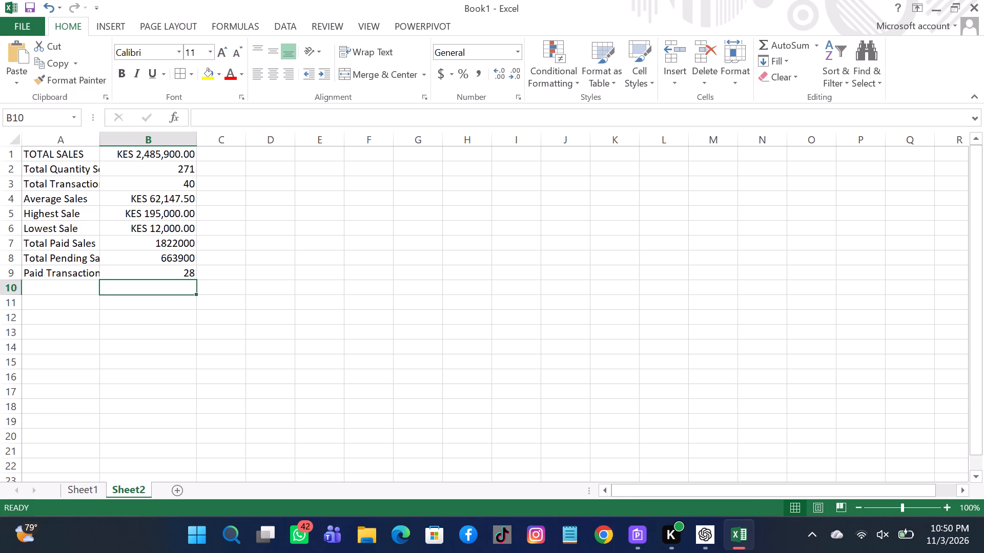
Enter the label "Pending Transactions" in cell A10, below Paid Transactions.
click(60, 282)
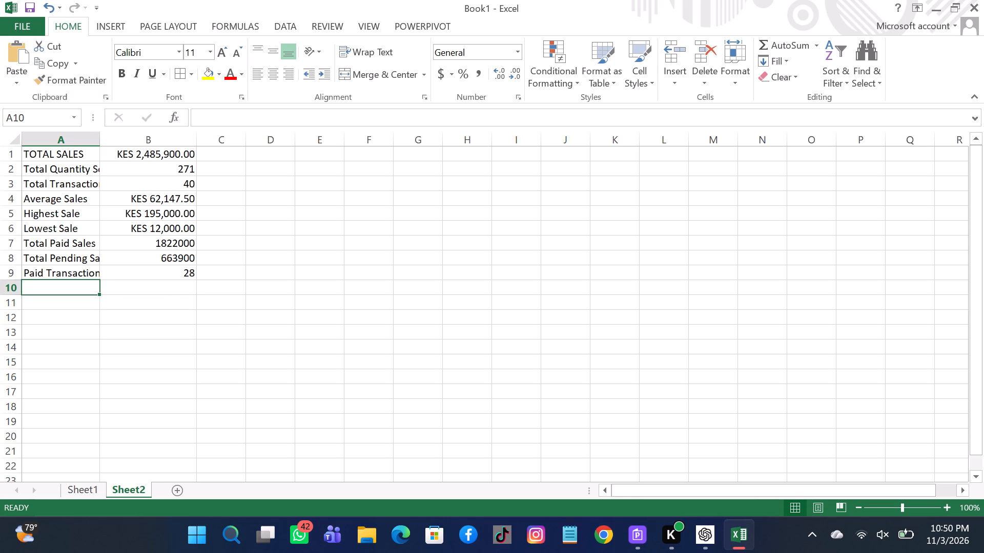
key(p)
text(ending)
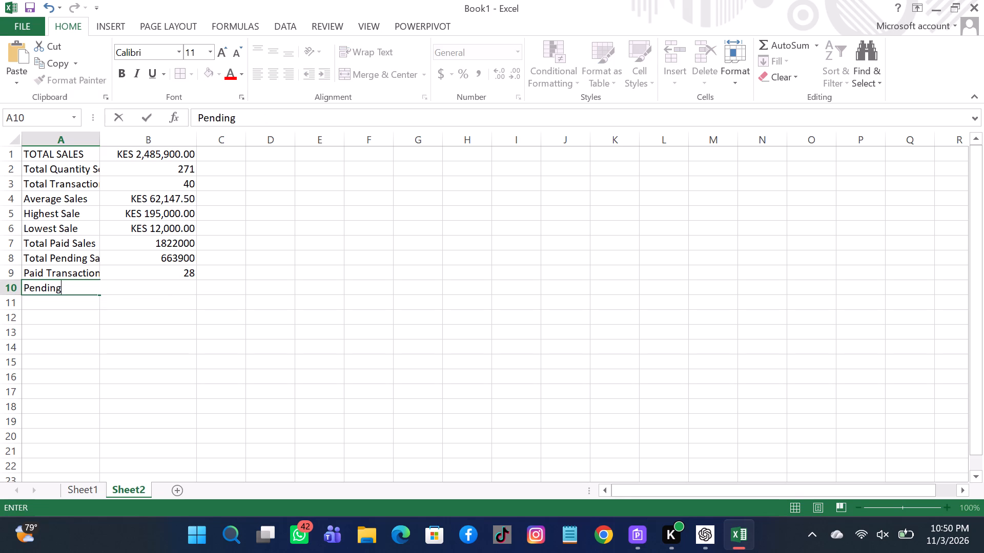
key(space)
key(t)
text(ransactions)
key(Return)
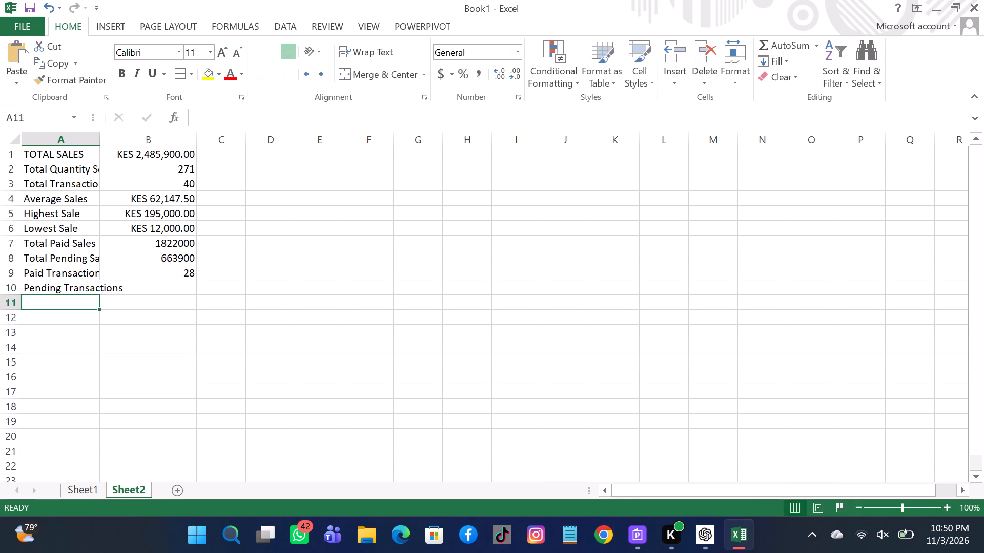
Enter =COUNTIF(Sheet1!K2:K41,"Pending") in cell B10, beside the Pending Transactions label.
click(129, 289)
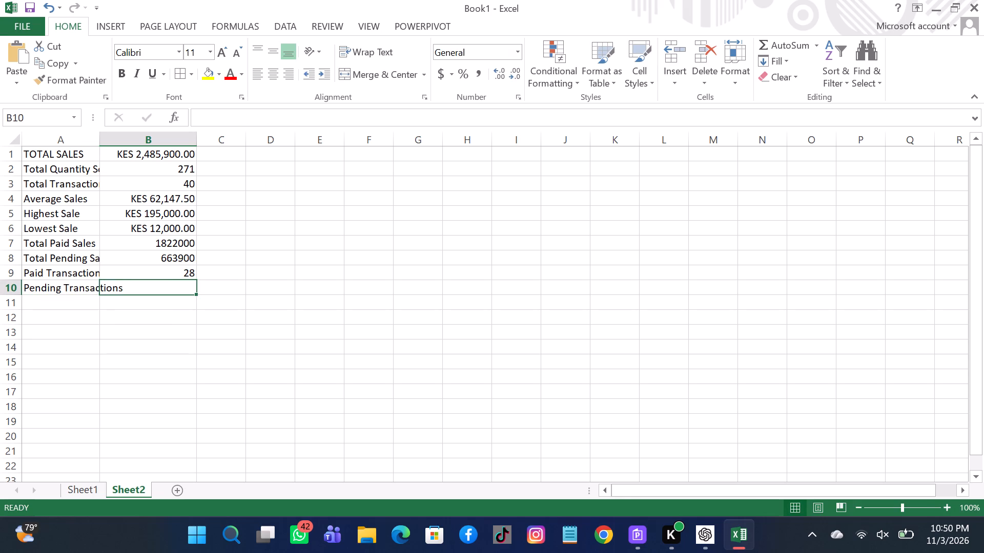
key(equal)
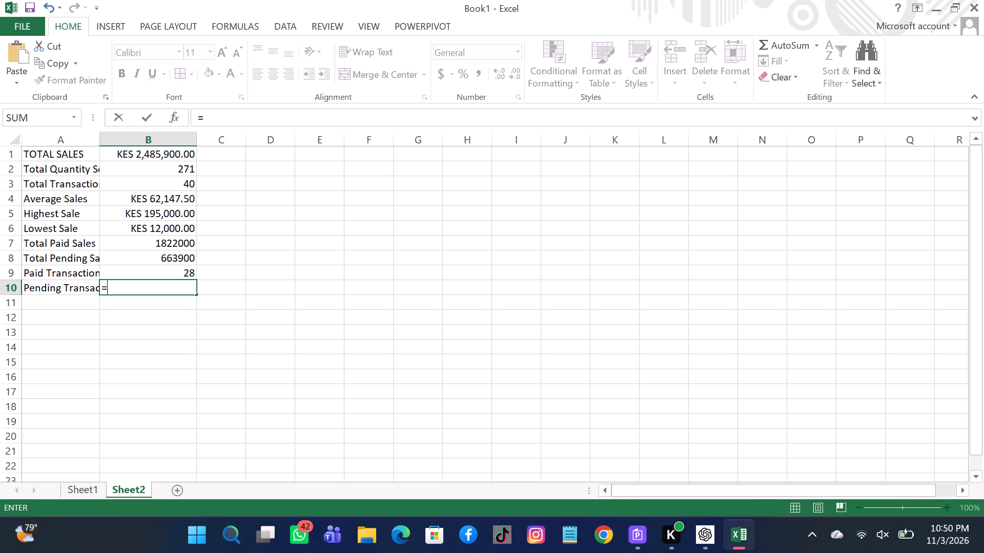
text(COUNTIF)
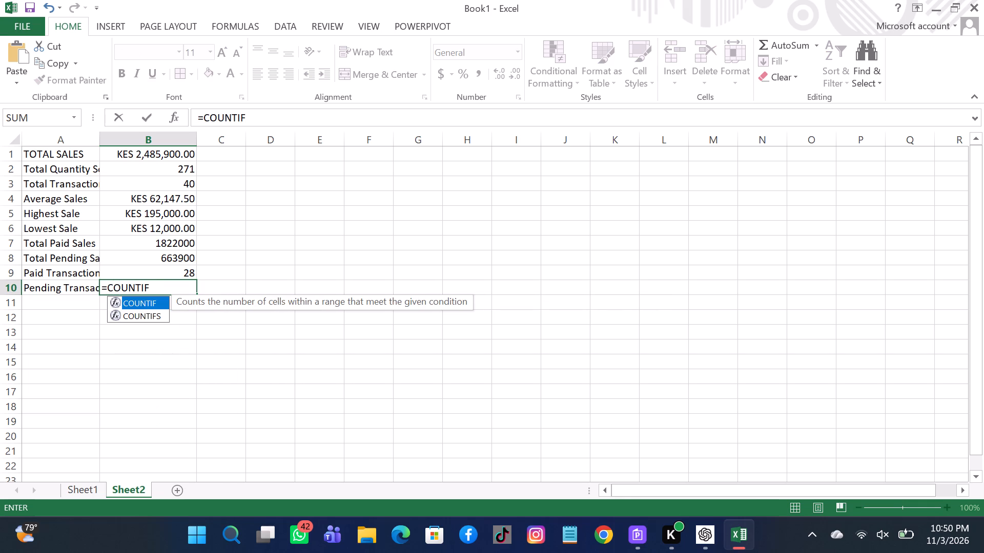
key(shift+parenleft)
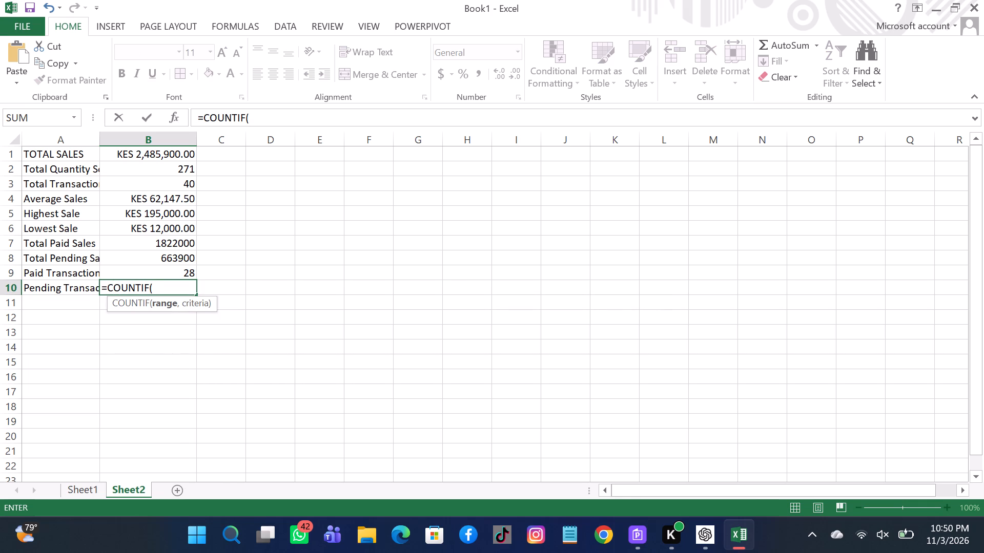
key(s)
text(heet1)
key(shift+exclam)
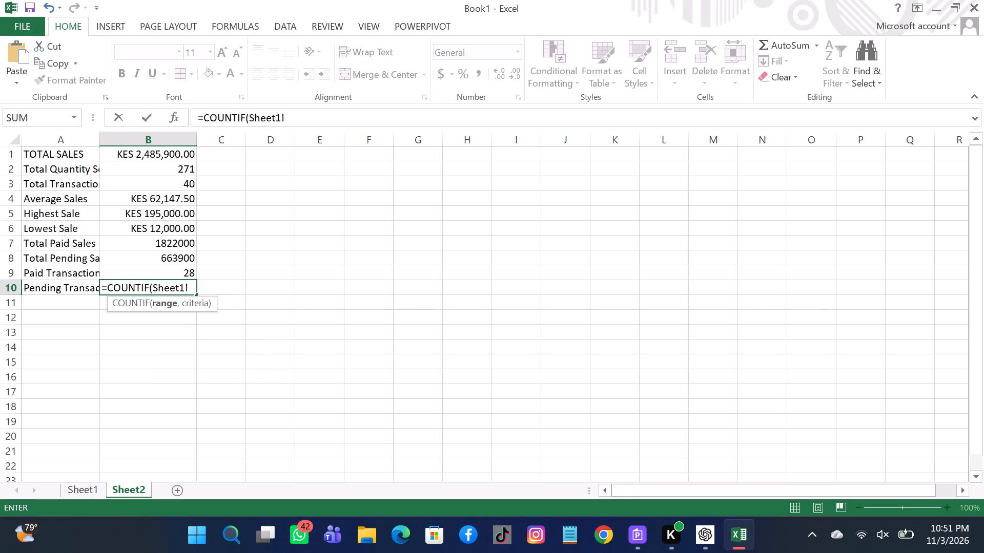
text(K2)
text(:K41)
key(comma)
text("P)
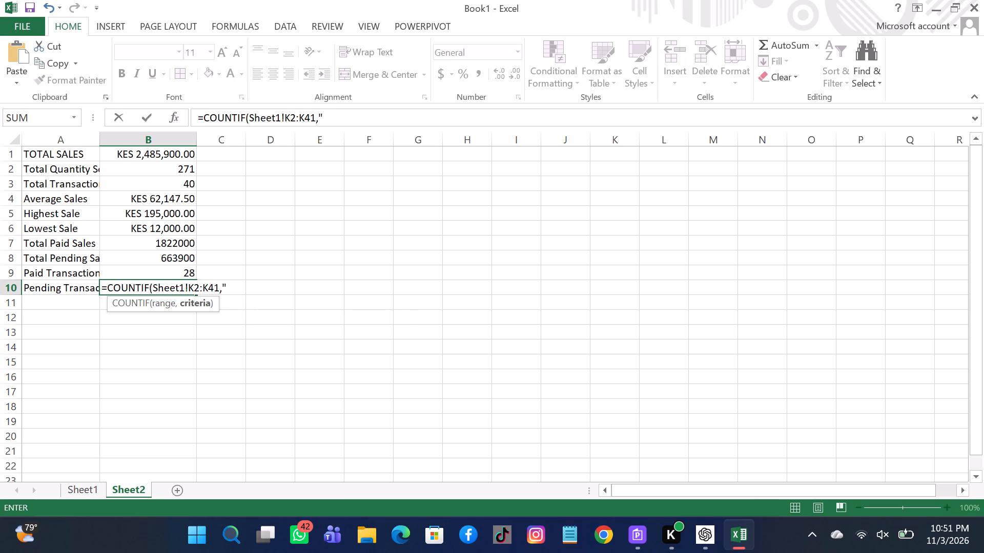
text(ending)
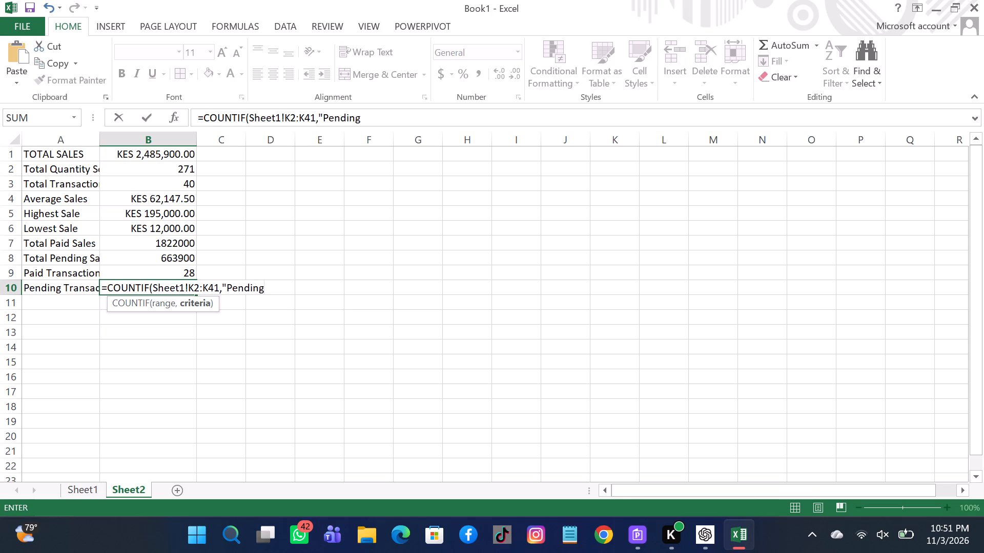
key(shift+quotedbl)
key(shift+parenright)
key(Return)
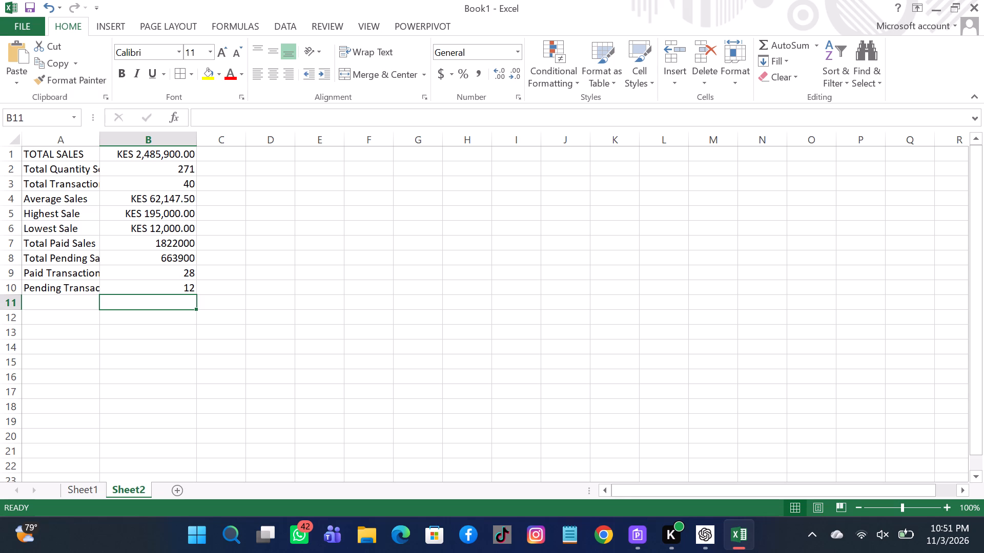
Enter the label "Paid Sales Contribution" in cell A11, below Pending Transactions.
click(64, 302)
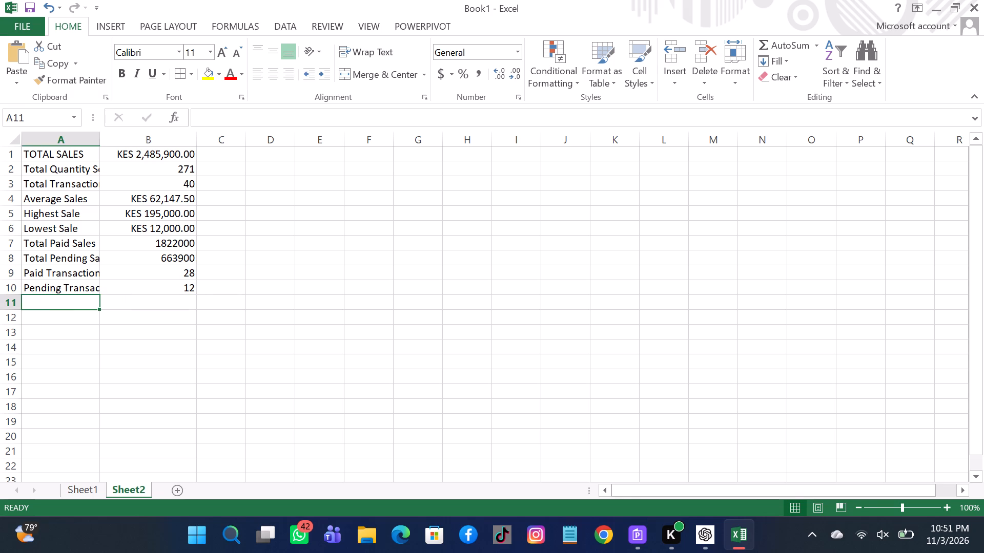
key(p)
text(aid)
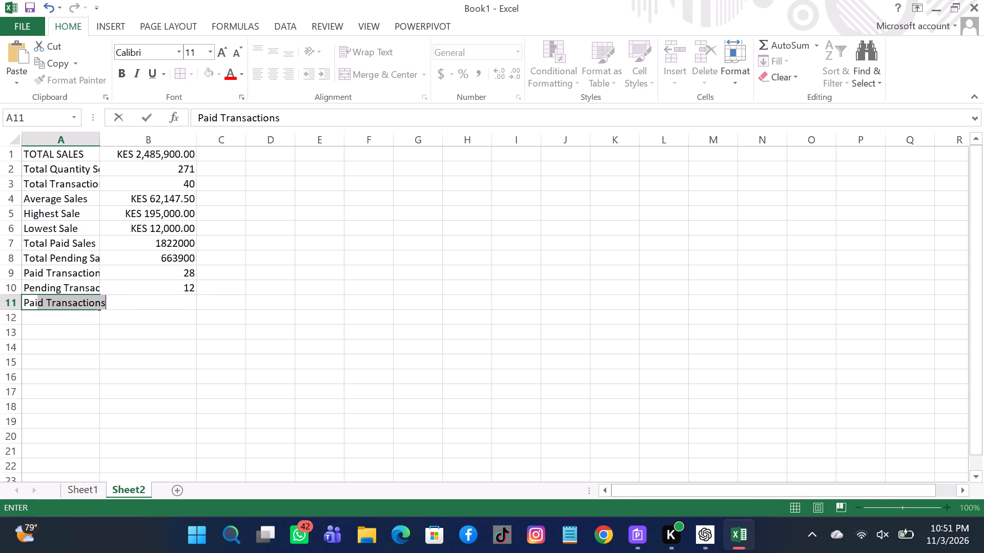
key(space)
key(s)
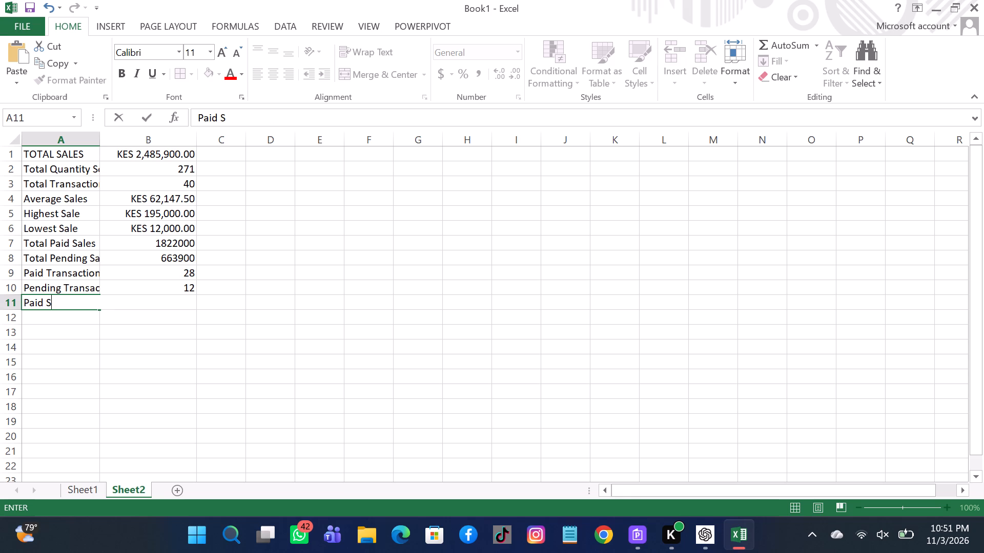
text(al)
key(e)
key(s)
key(space)
key(c)
text(ontribution)
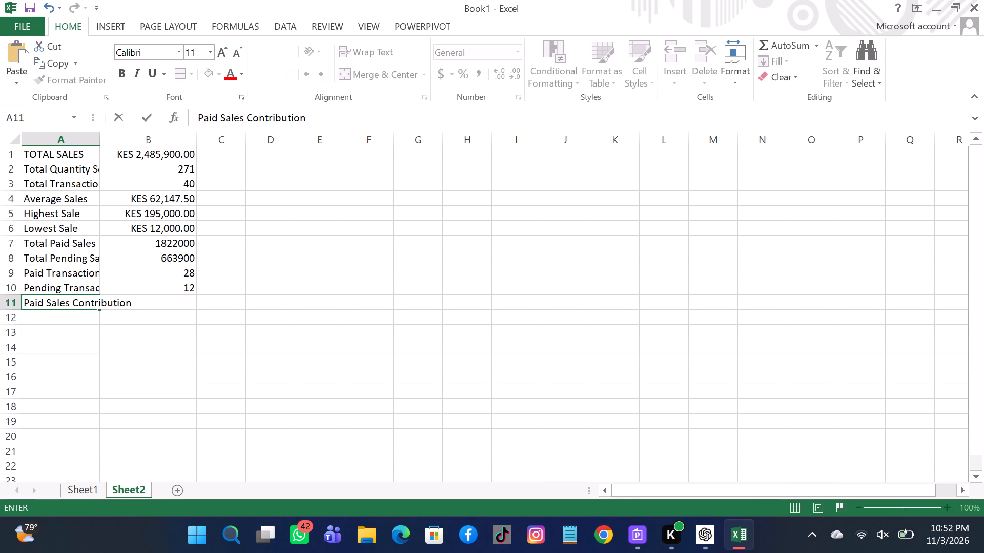
key(Return)
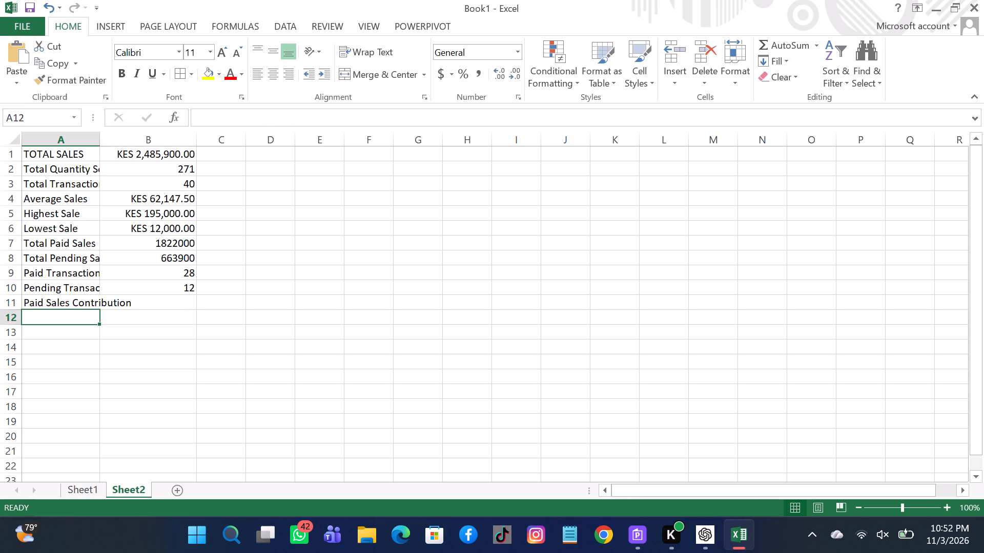
Enter the formula =B7/B1 in cell B11, beside the Paid Sales Contribution label.
click(170, 304)
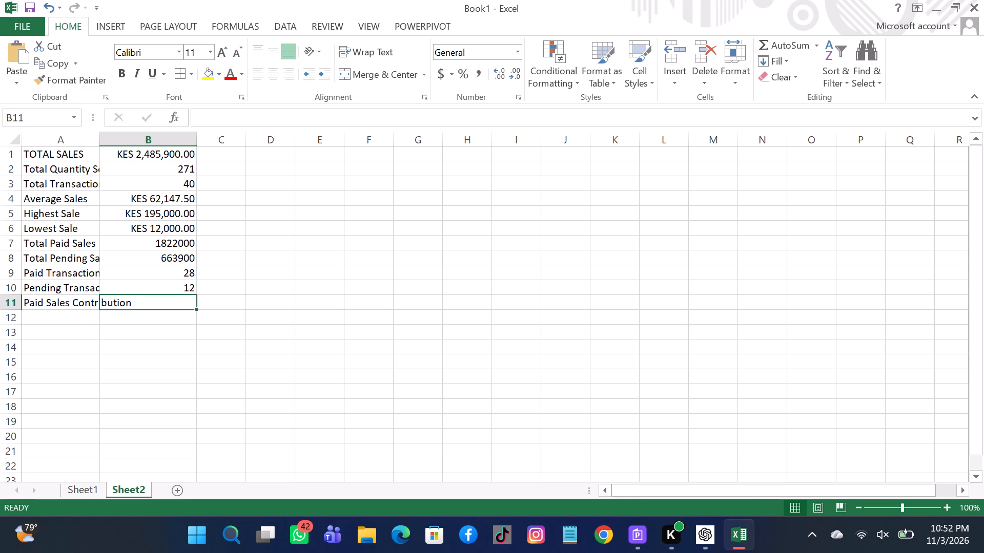
key(equal)
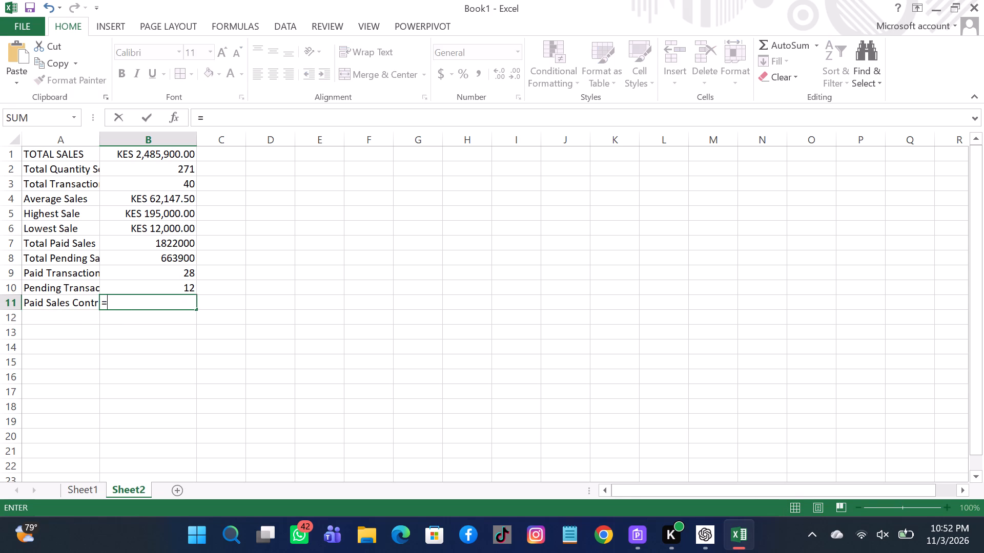
key(b)
text(7/b1)
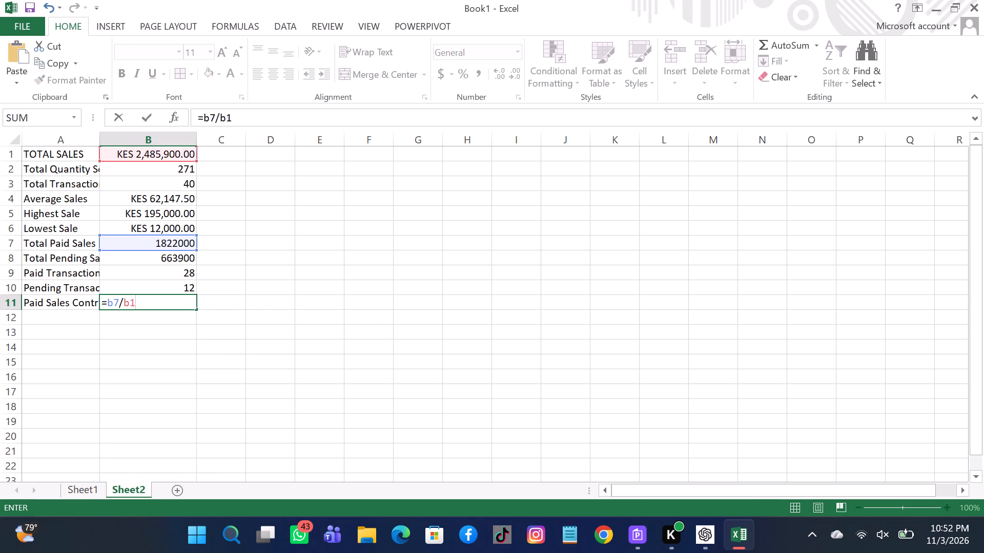
key(Return)
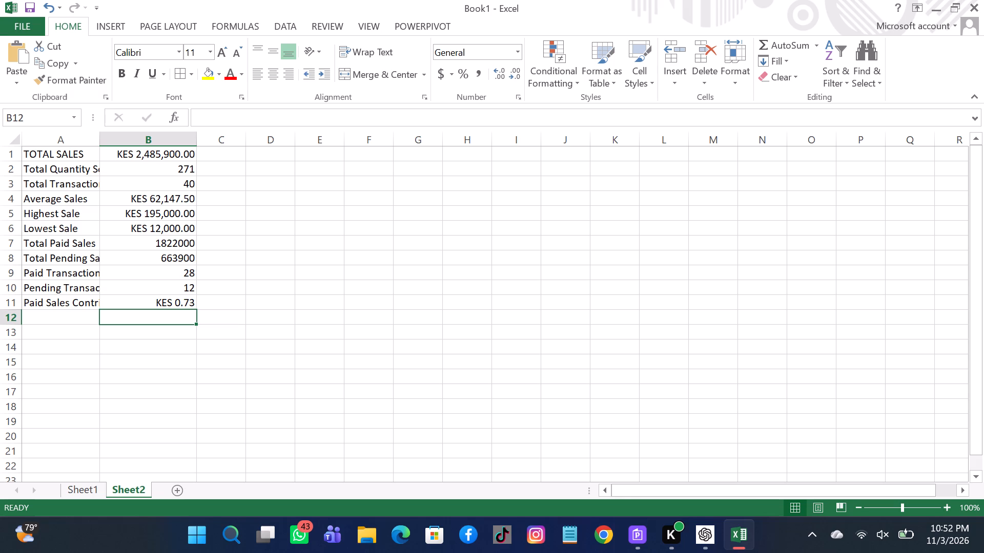
Format the Paid Sales Contribution value in B11 as a percentage with two decimal places.
click(183, 298)
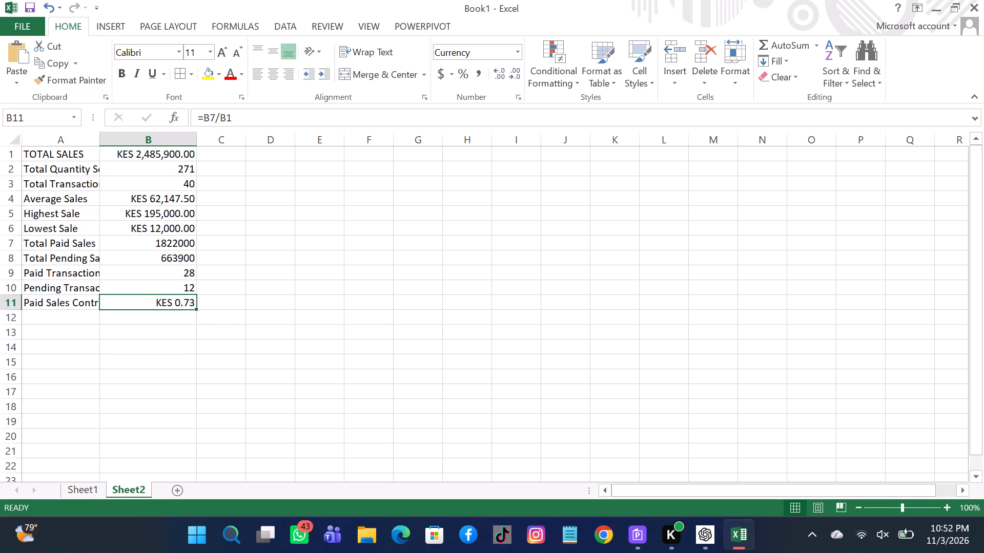
click(463, 71)
double_click(500, 69)
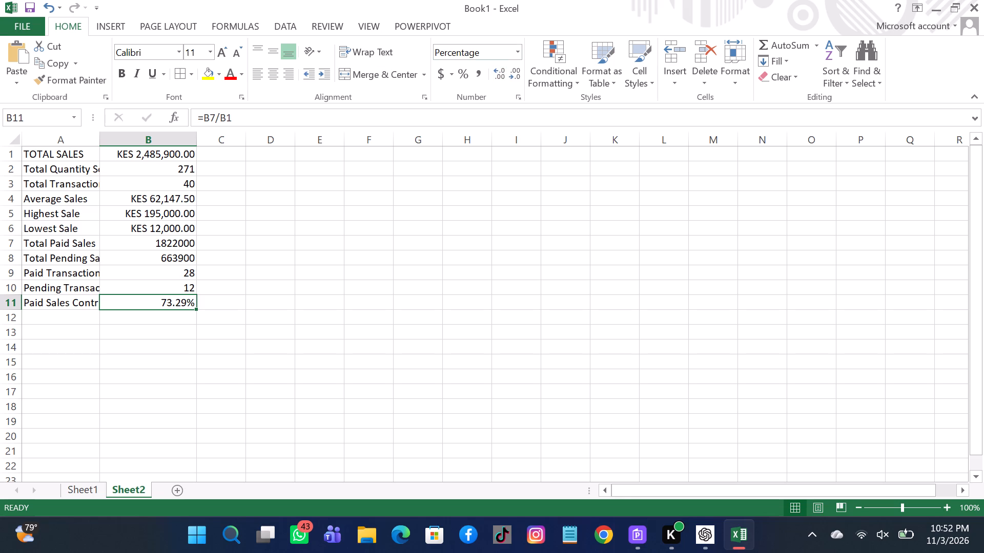
Enter the label "Pending Sales Contribution" in cell A12, below Paid Sales Contribution.
click(63, 322)
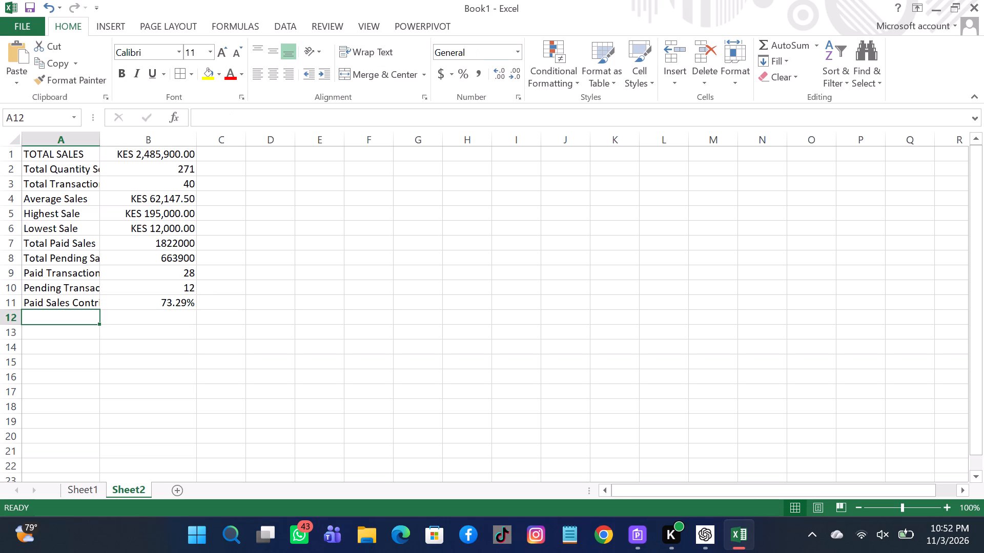
key(p)
key(BackSpace)
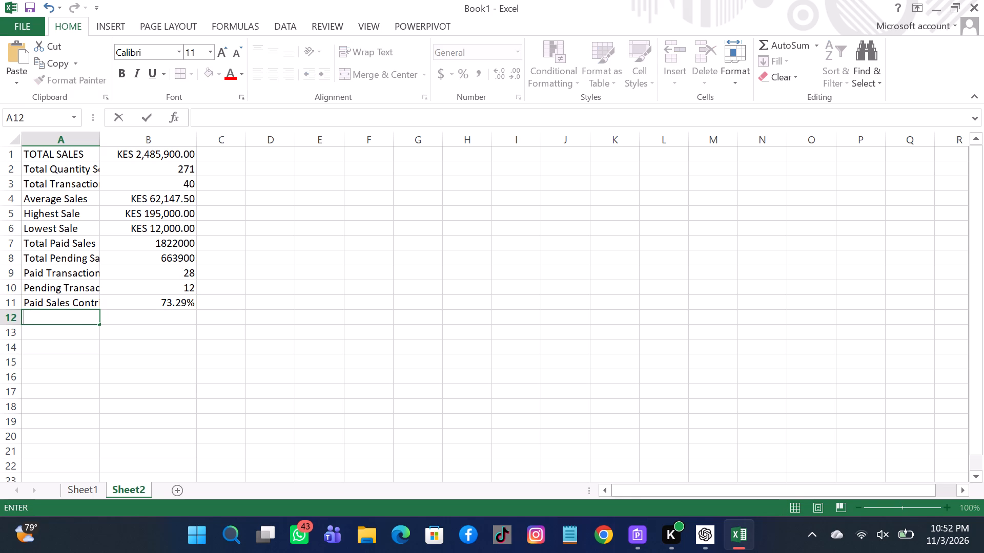
key(p)
key(e)
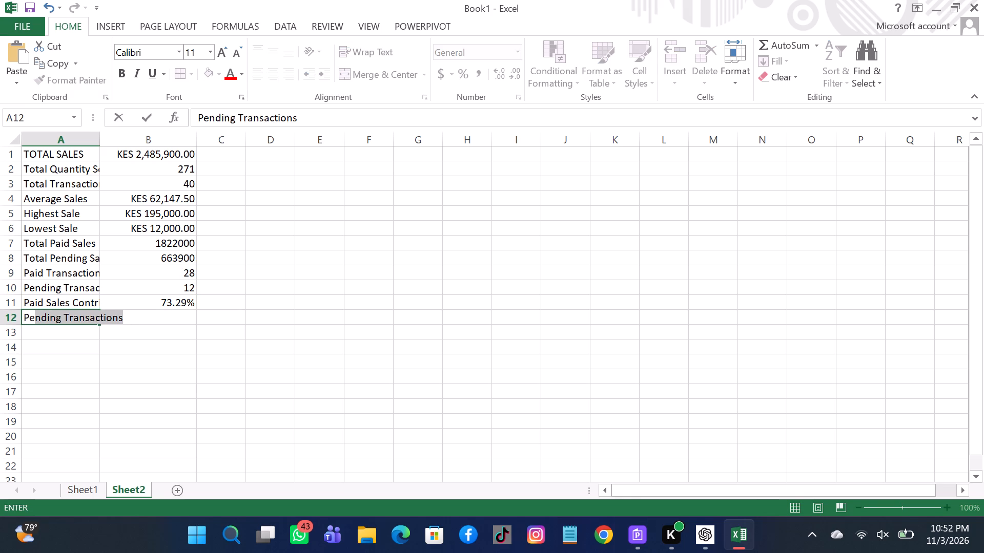
text(ndin)
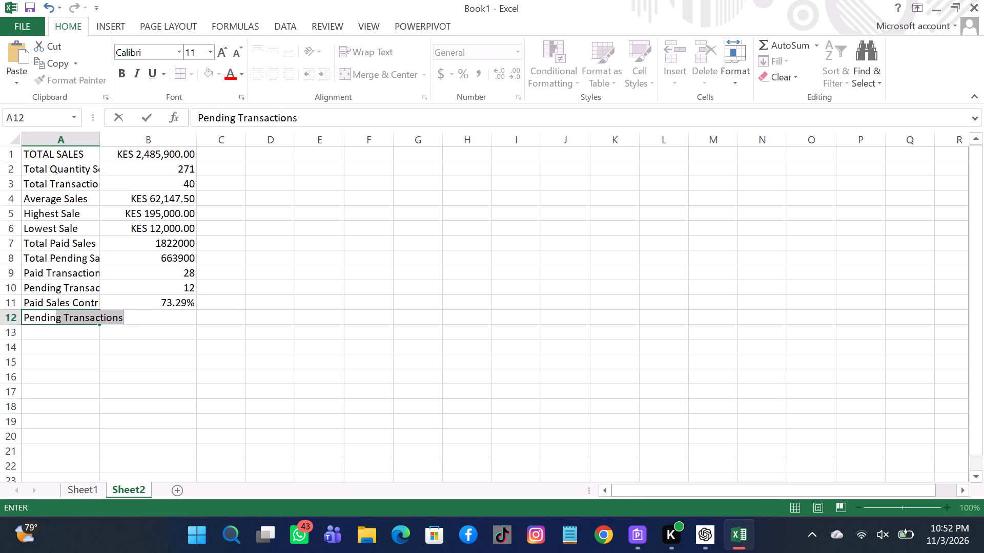
key(g)
key(space)
key(s)
text(ales)
key(space)
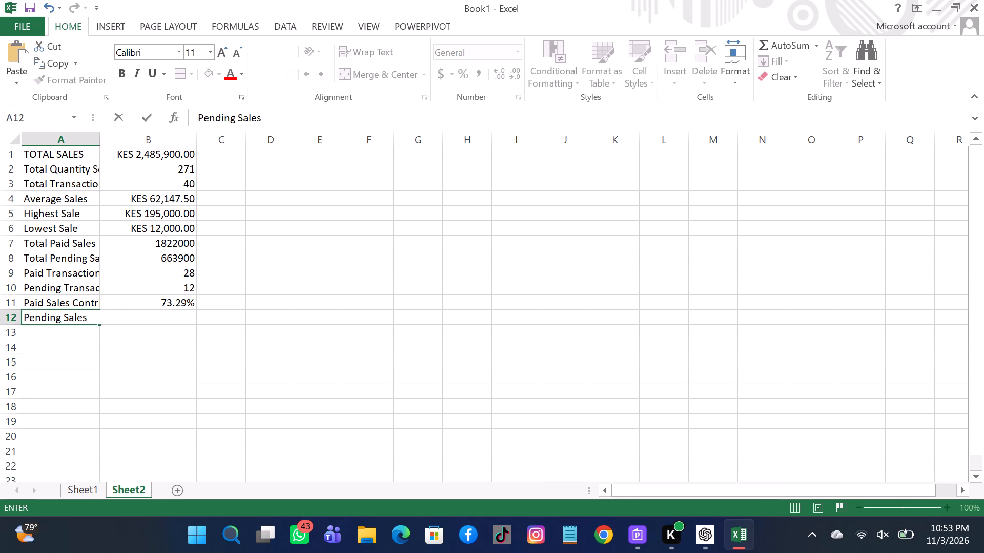
key(c)
text(ontr)
key(i)
text(bution)
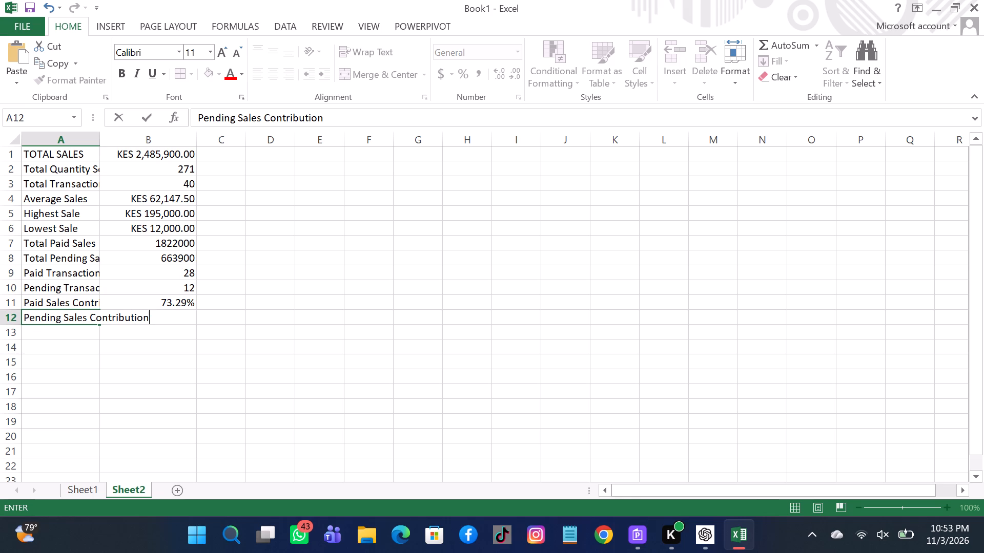
key(Return)
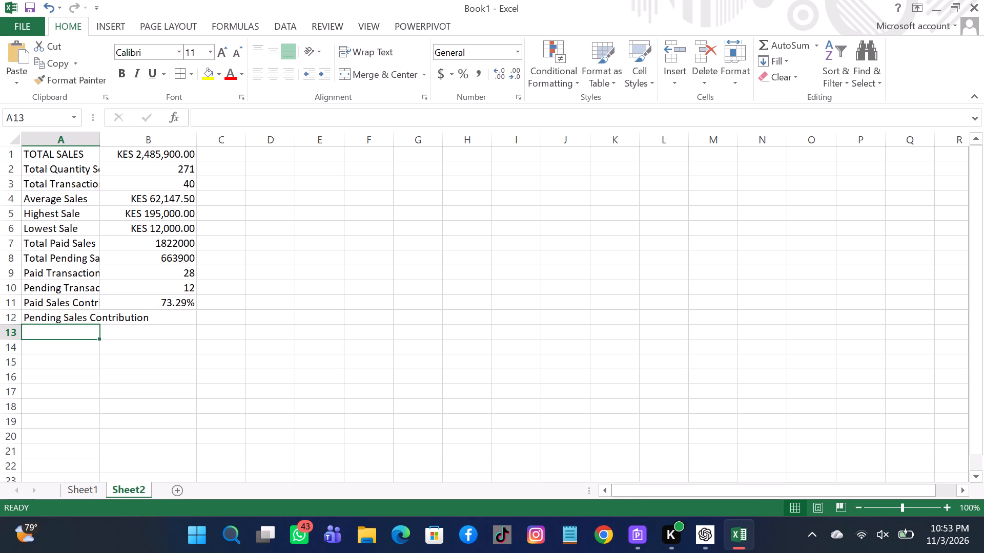
Enter the formula =B8/B1 in cell B12, beside the Pending Sales Contribution label.
click(177, 317)
key(equal)
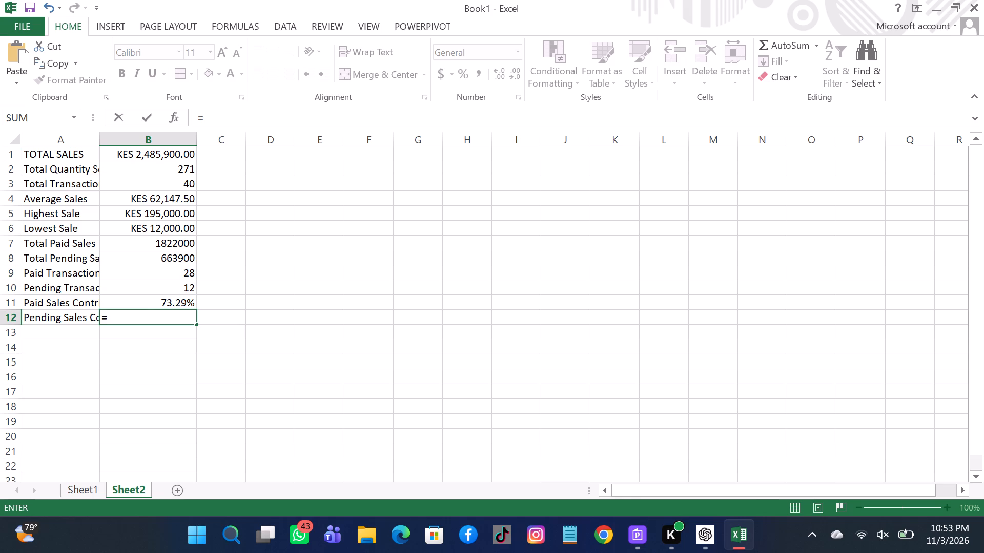
text(=B8)
text(/B1)
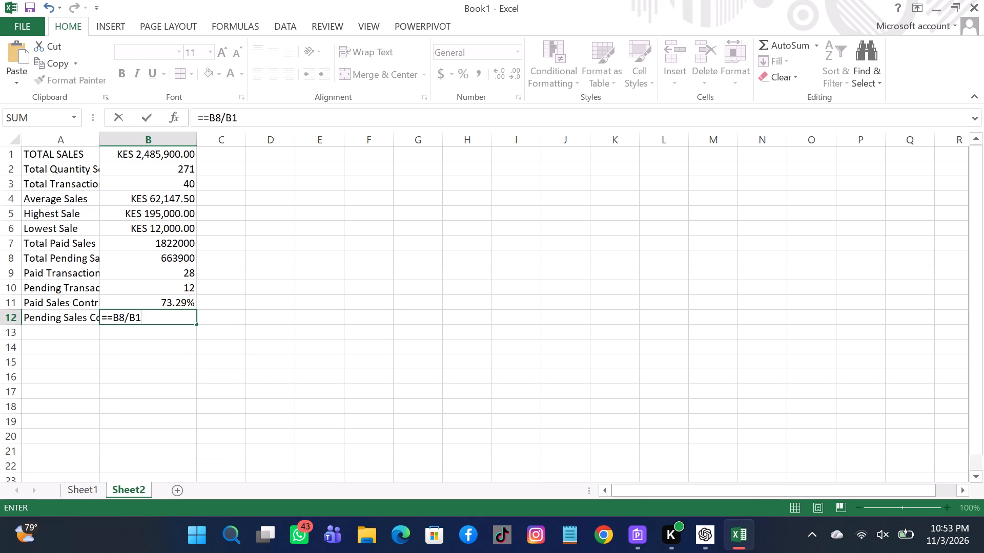
key(Return)
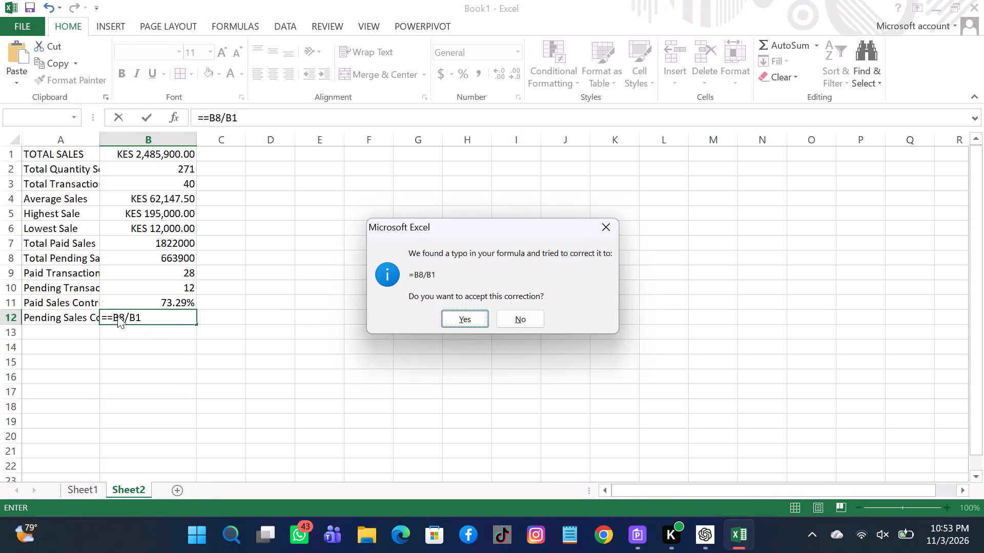
click(461, 322)
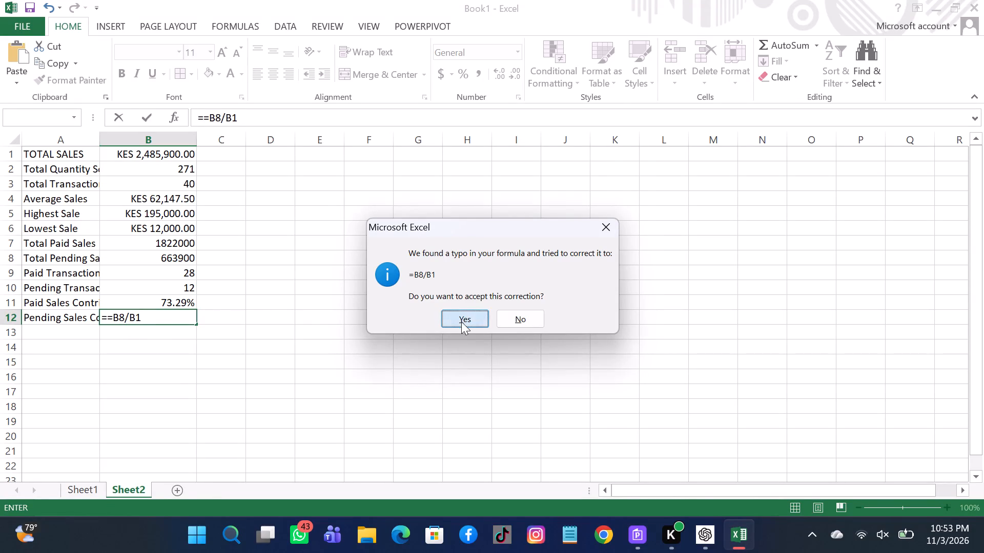
Format the Pending Sales Contribution value in B12 as a percentage with two decimal places.
click(155, 316)
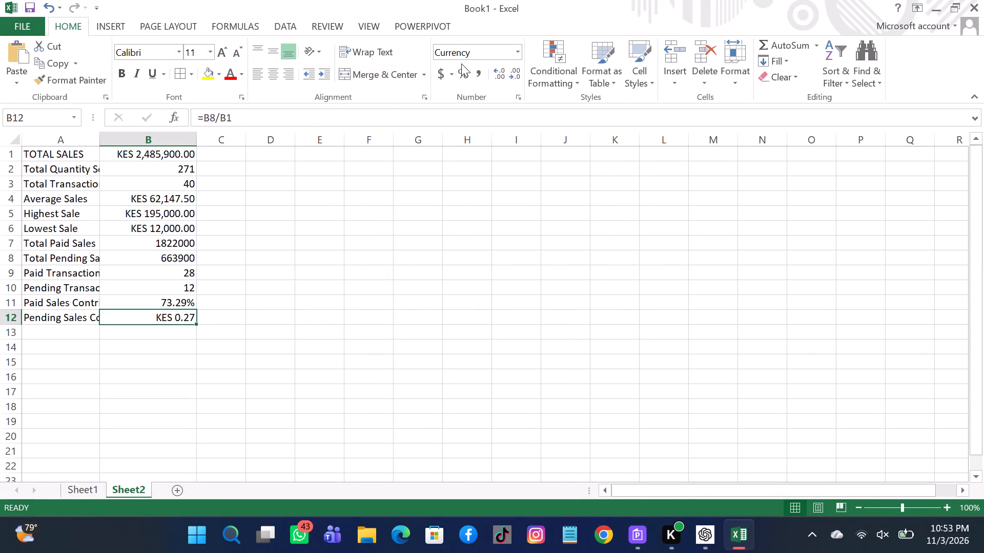
click(461, 67)
double_click(499, 79)
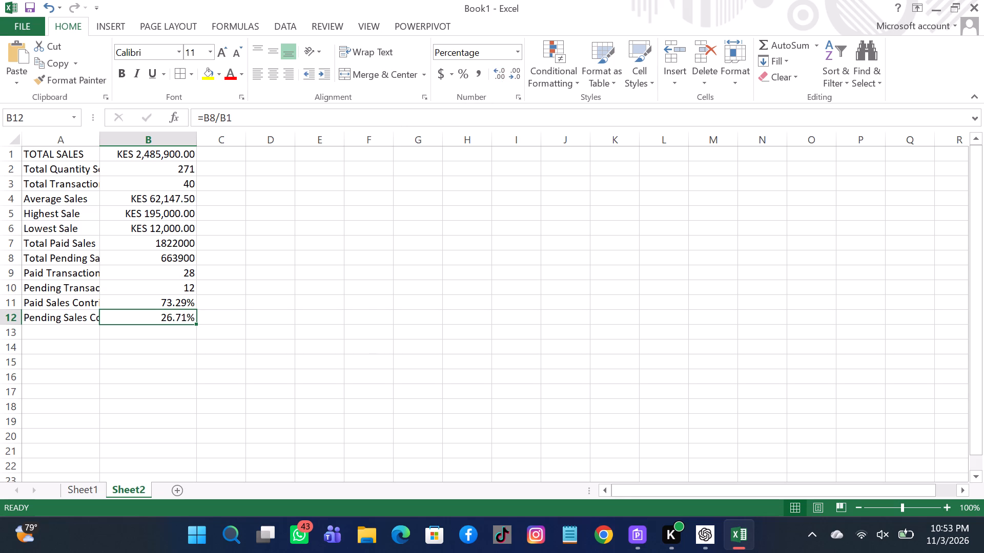
Enter the label "Nairobi Electronics Sales" in cell A13, below Pending Sales Contribution.
click(68, 331)
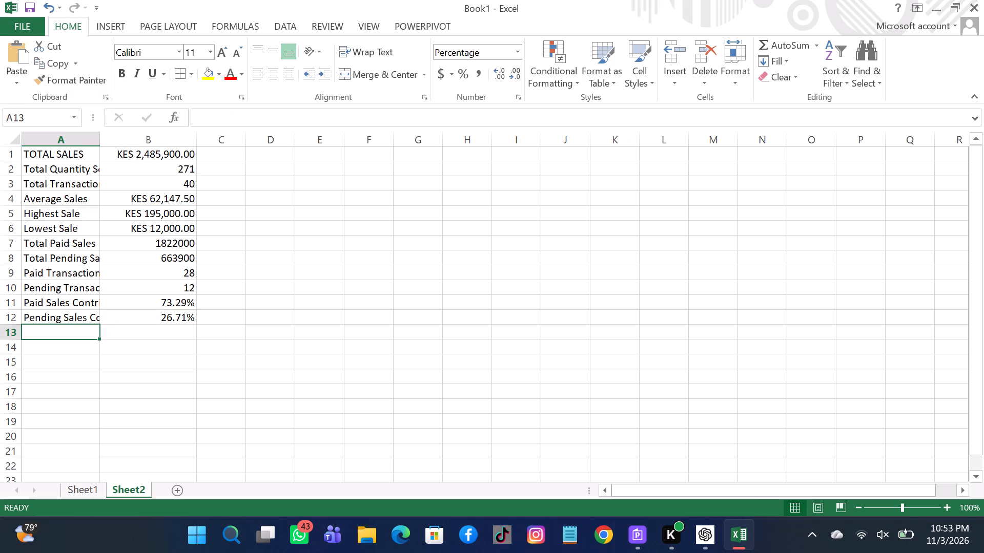
key(n)
text(airob)
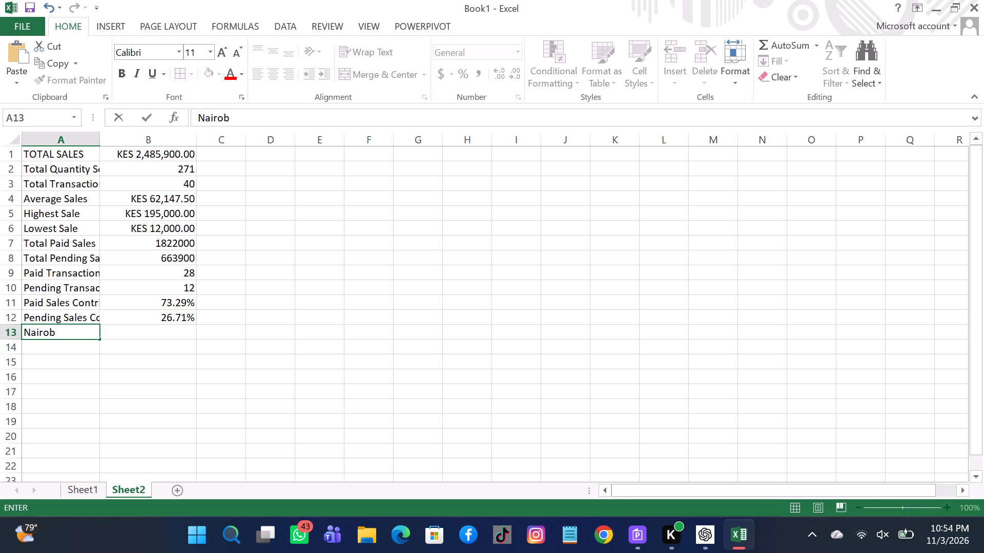
key(i)
key(space)
key(e)
text(lectronics)
key(space)
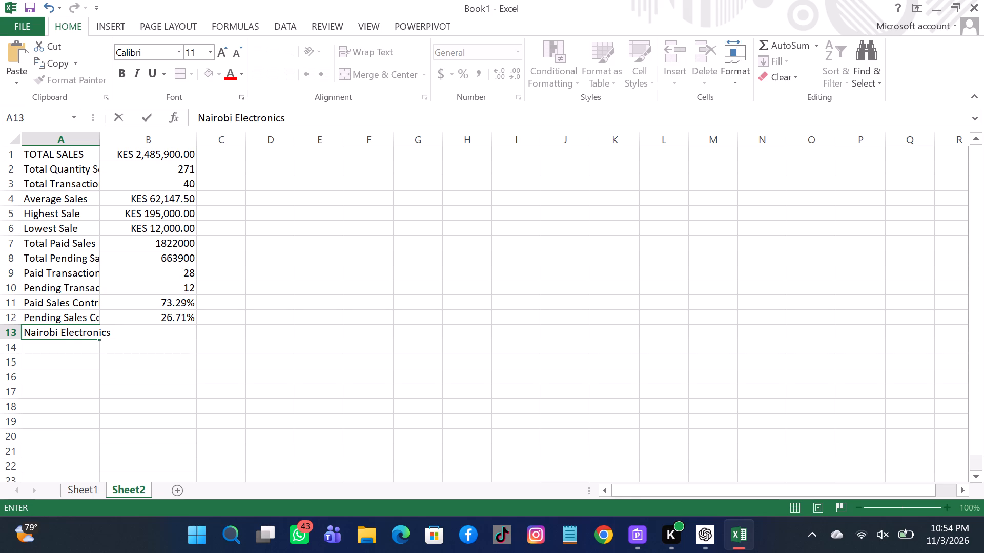
key(s)
text(al)
key(e)
key(s)
key(Return)
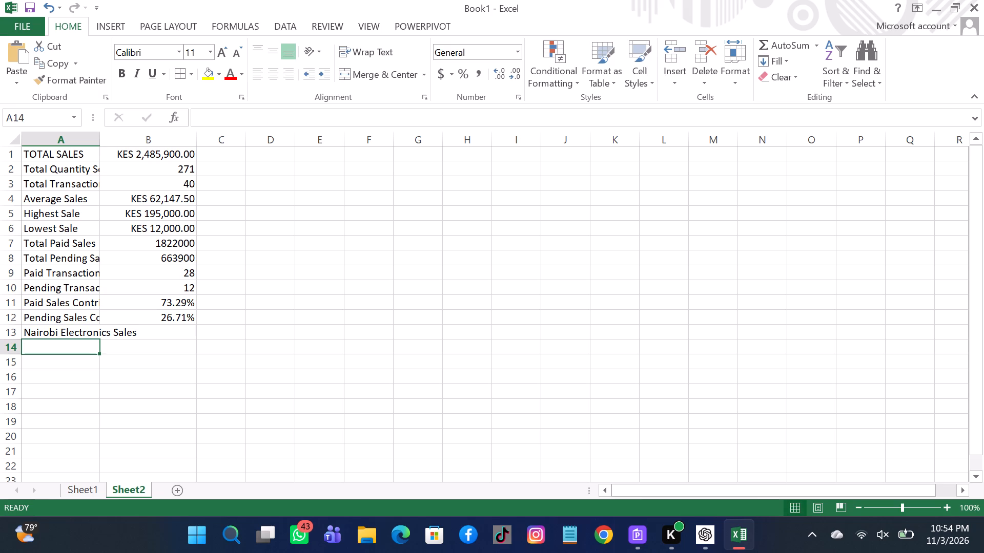
Enter a SUMIFS formula in B13 summing Sheet1!J2:J41 where Sheet1!E2:E41 is Nairobi and Sheet1!G2:G41 is Electronics, accepting the suggested formula correction.
click(171, 337)
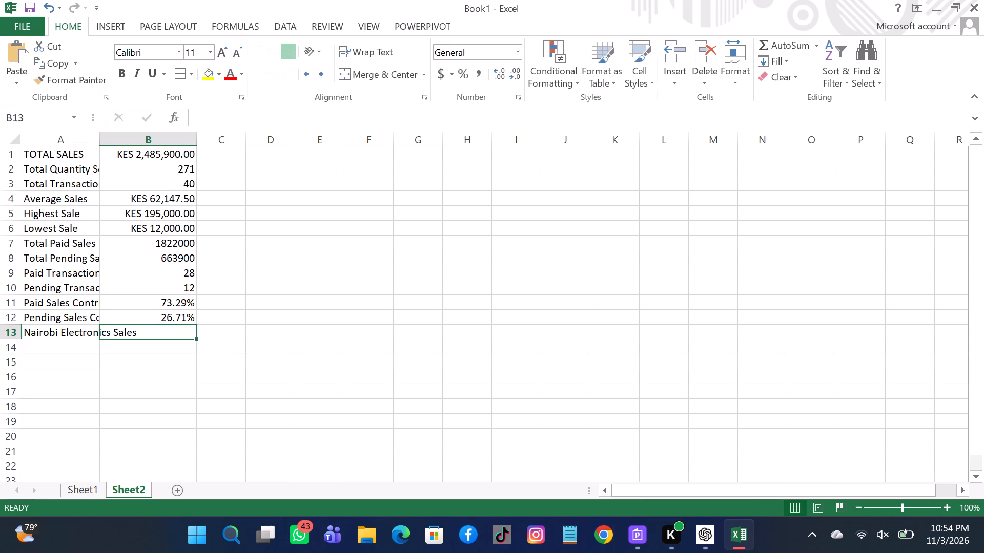
key(equal)
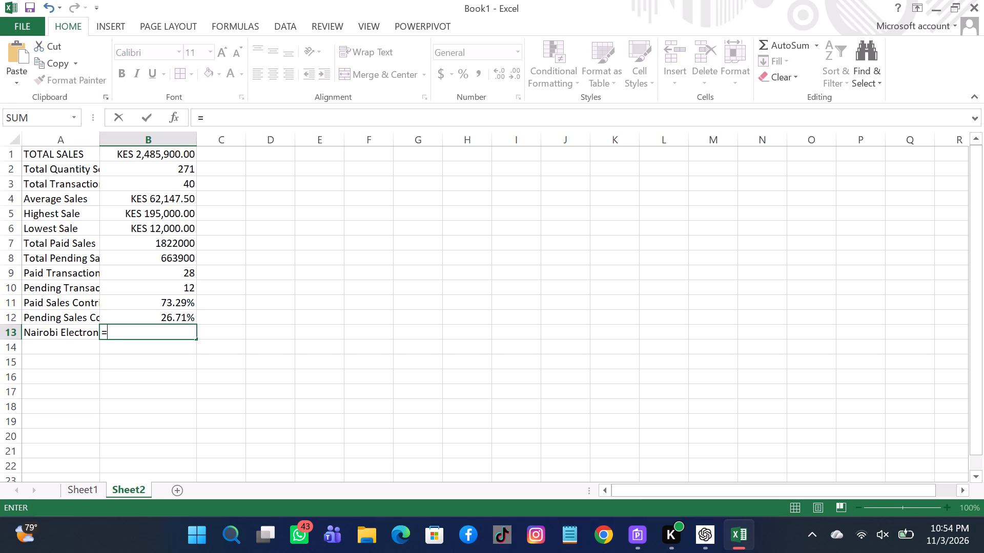
text(SUMIF)
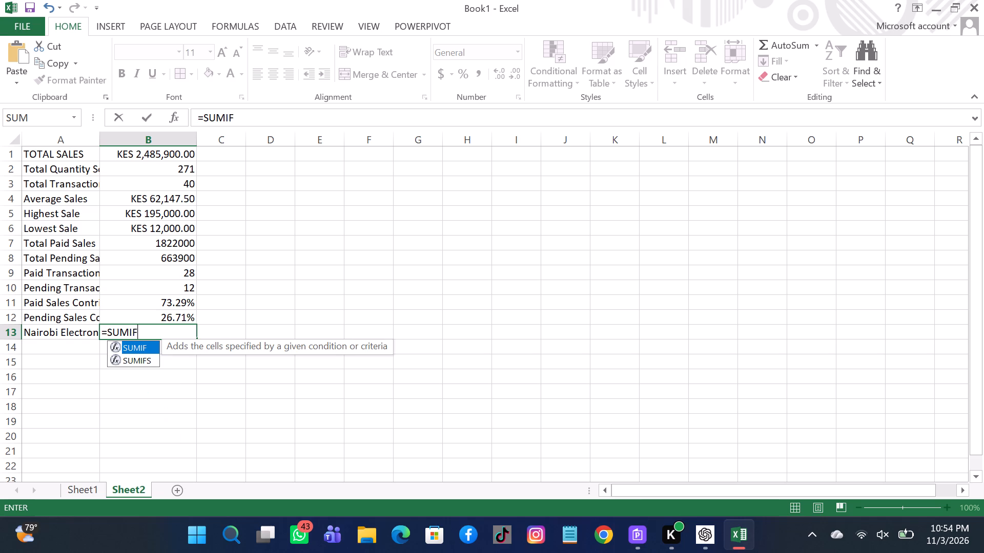
key(s)
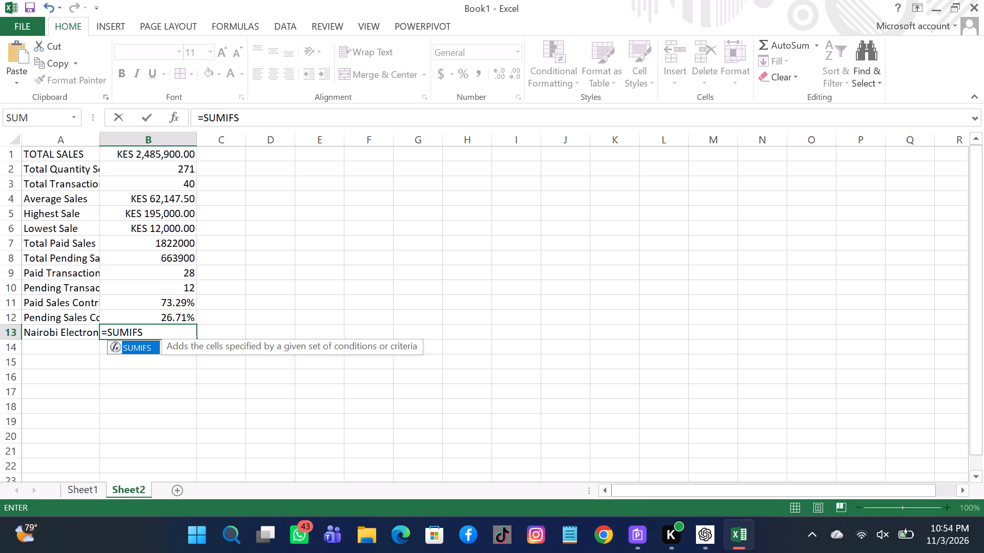
key(shift+parenleft)
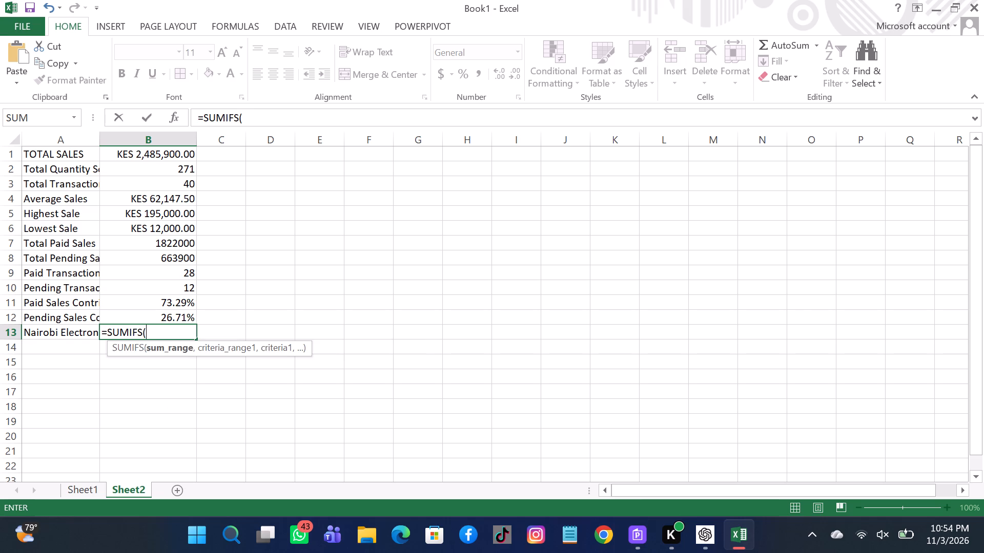
key(s)
text(heet1!)
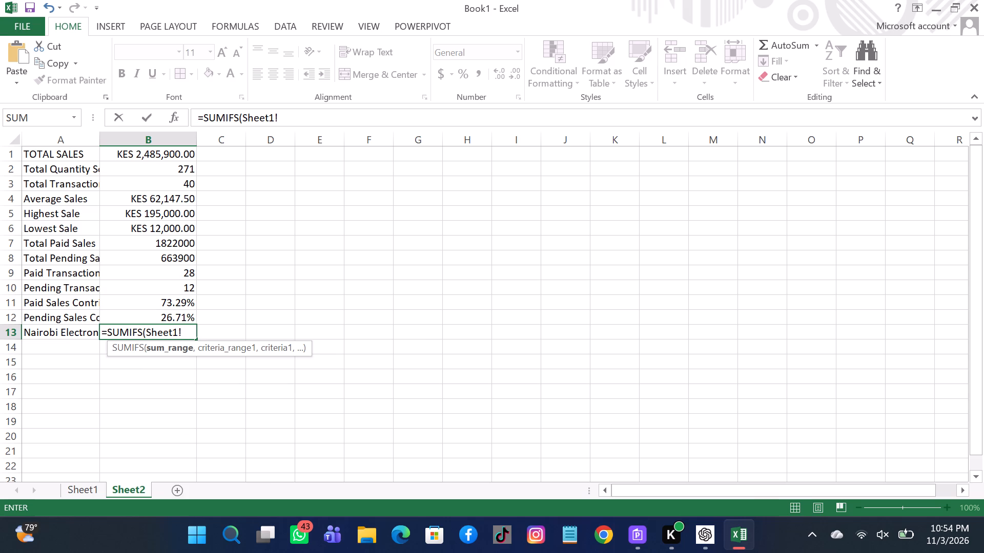
text(J2)
key(shift+colon)
text(J41)
key(comma)
text(SS)
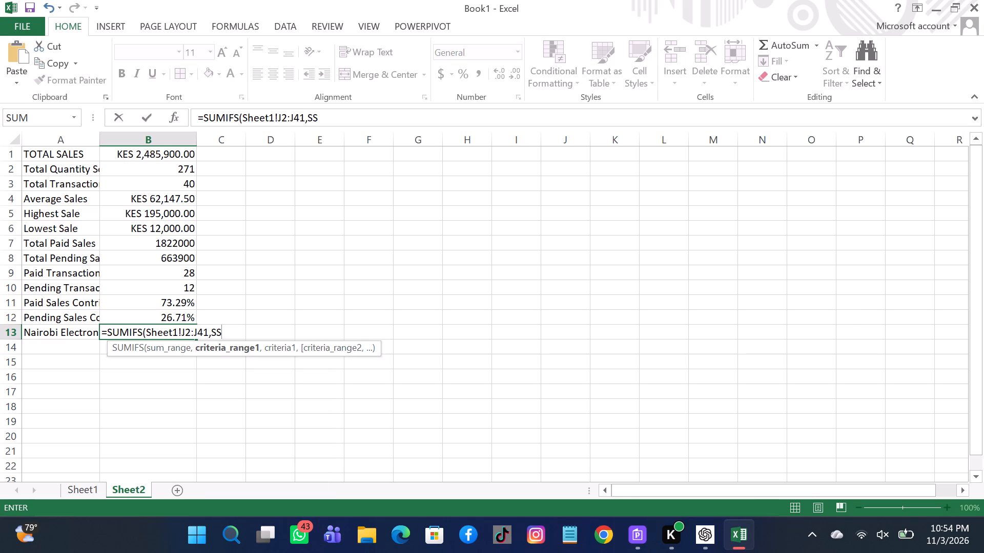
key(BackSpace)
text(heet1)
key(shift+exclam)
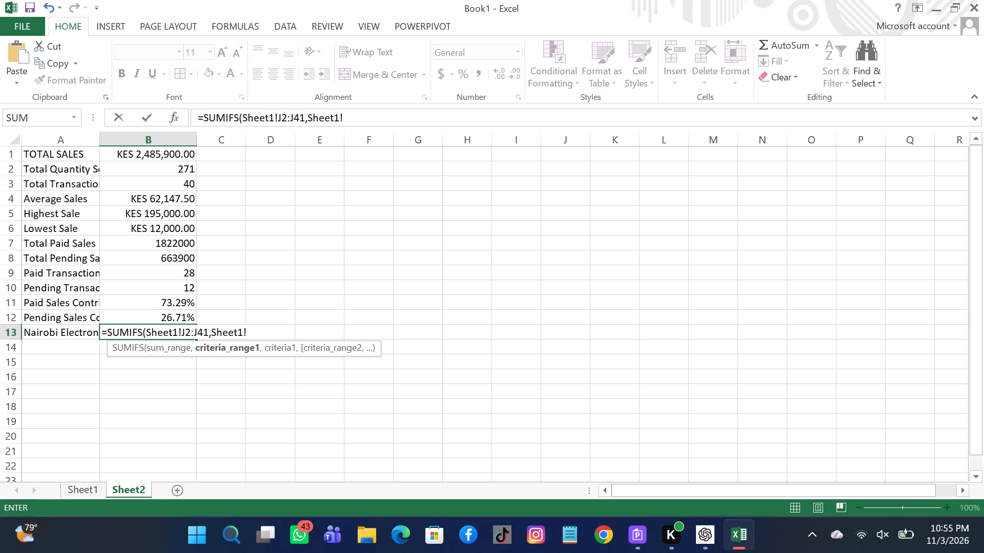
text(E2)
key(shift+colon)
text(E41)
key(comma)
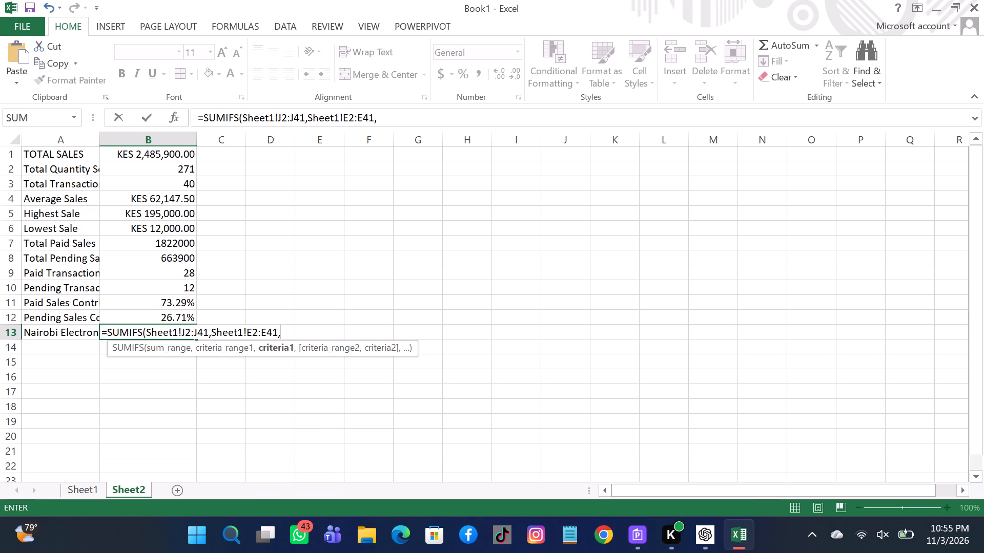
key(shift+quotedbl)
key(n)
key(a)
text(irobi)
key(shift+colon)
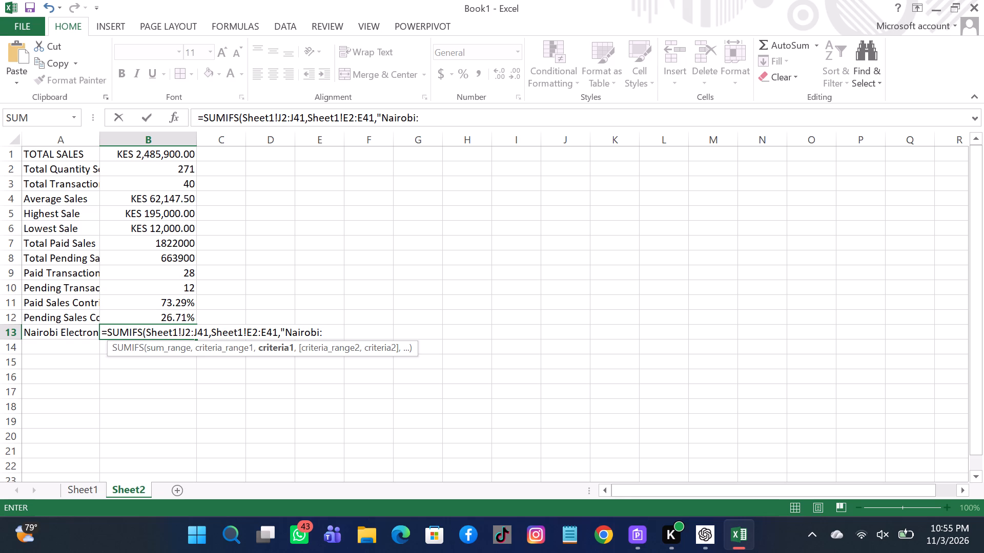
key(comma)
key(s)
text(heet1)
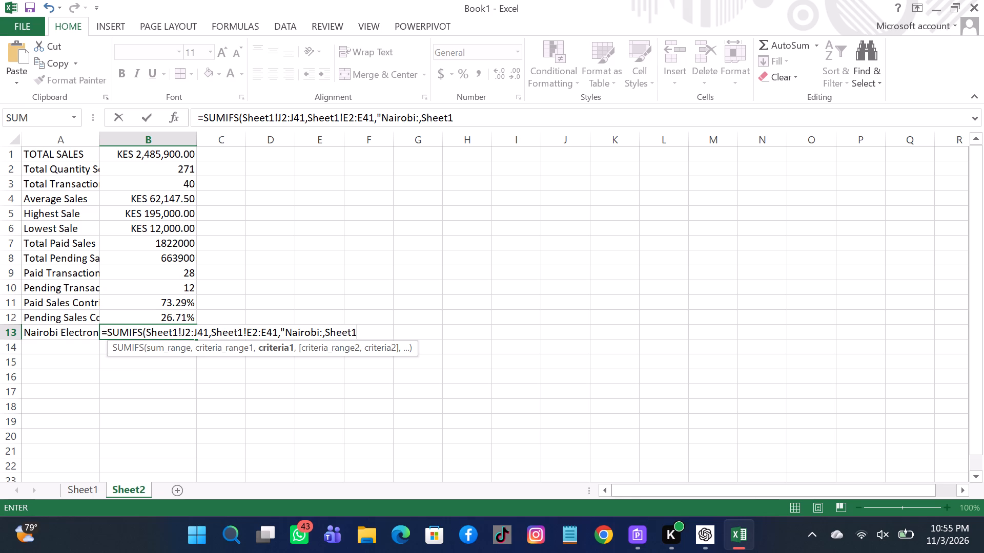
key(shift+exclam)
text(G2)
text(:G41)
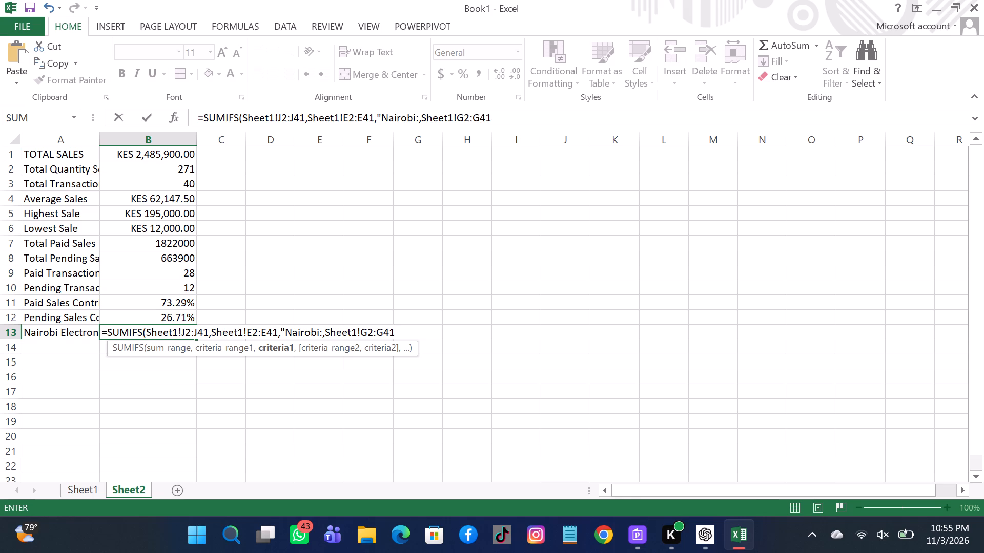
key(comma)
key(shift+quotedbl)
key(e)
text(lectronics)
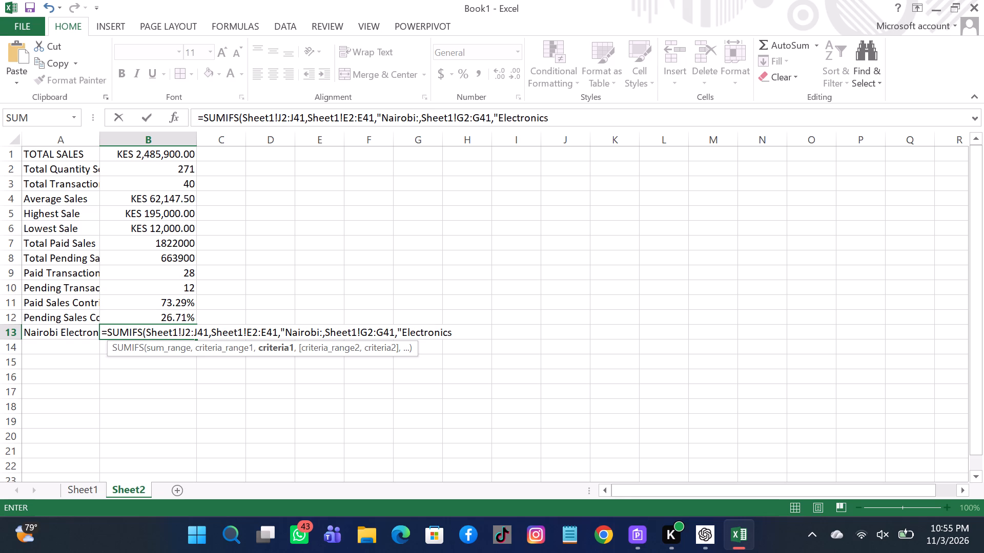
key(shift+quotedbl)
key(shift+parenright)
key(Return)
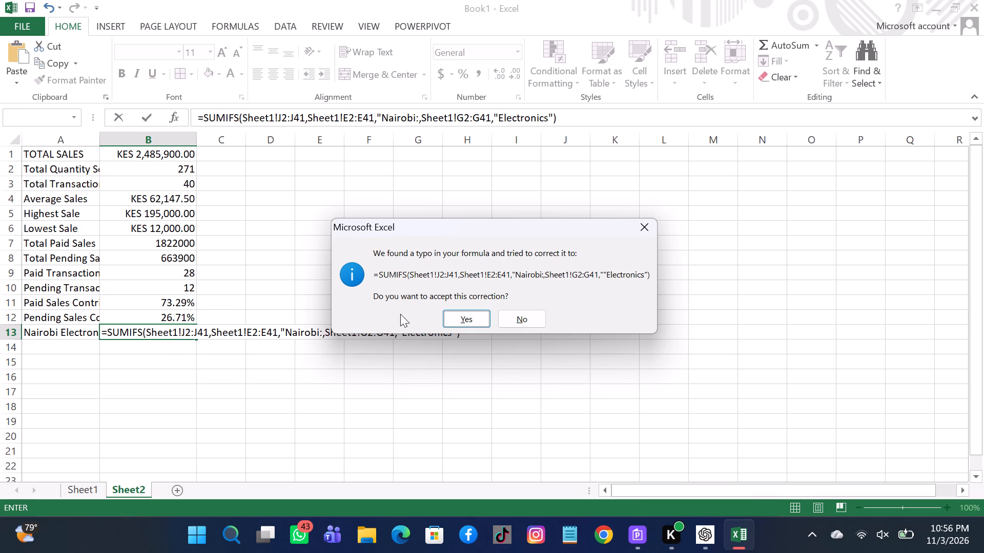
click(471, 312)
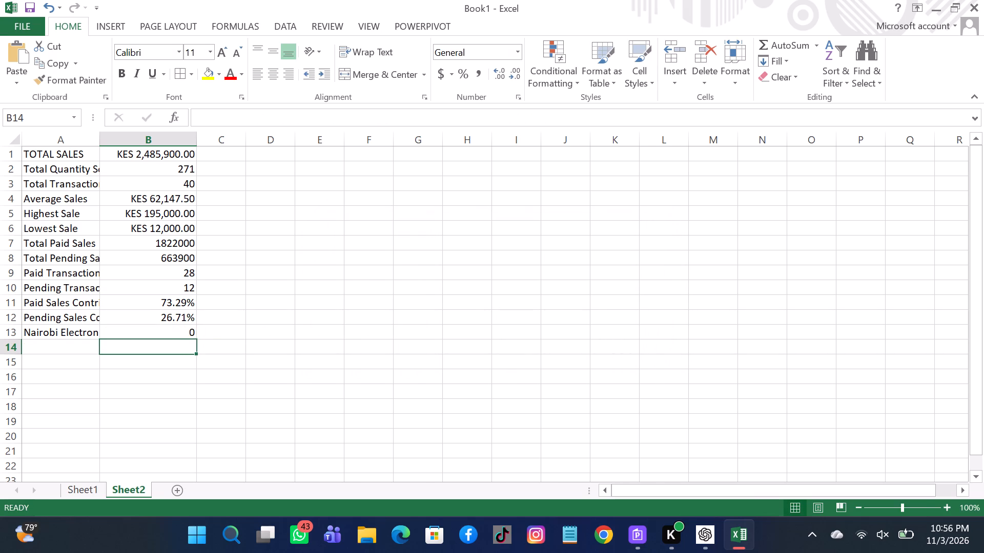
Correct the B13 formula's criteria quotation marks and stray colon so it reads =SUMIFS(Sheet1!J2:J41,Sheet1!E2:E41,"Nairobi",Sheet1!G2:G41,"Electronics").
click(171, 333)
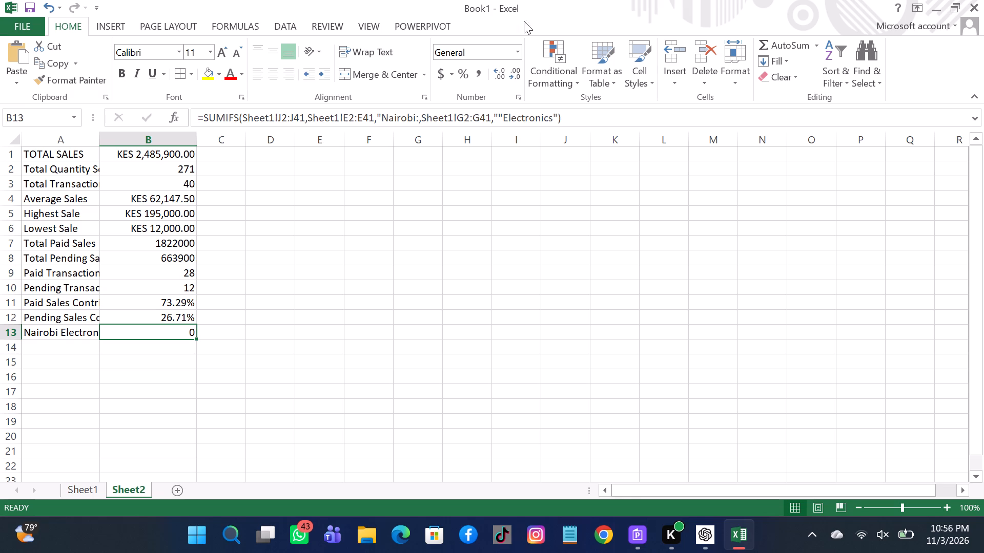
click(498, 113)
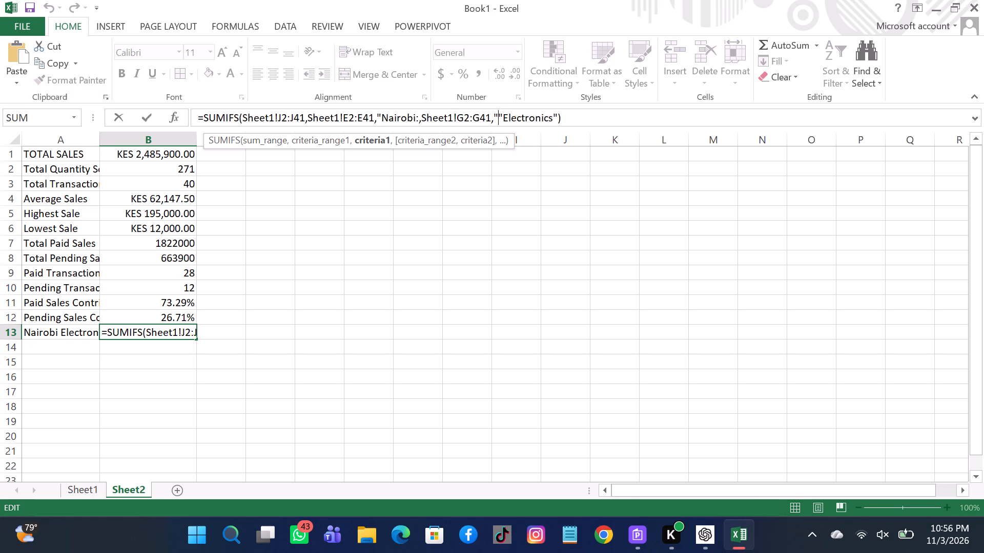
key(BackSpace)
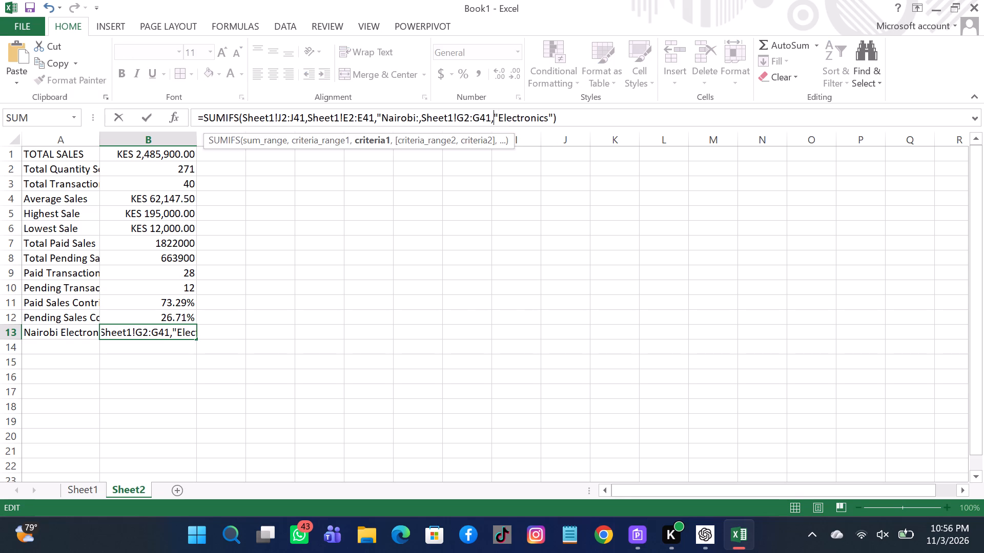
key(Return)
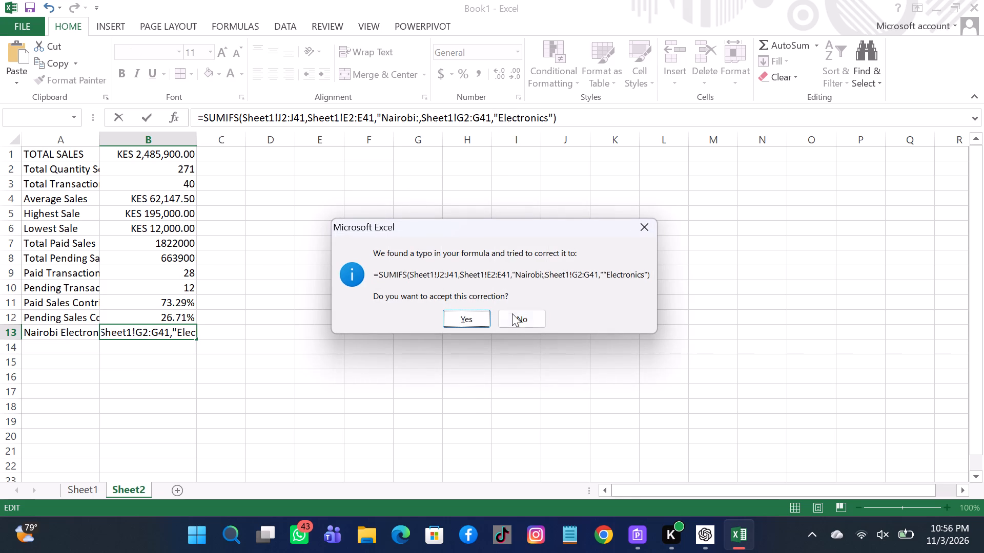
click(506, 313)
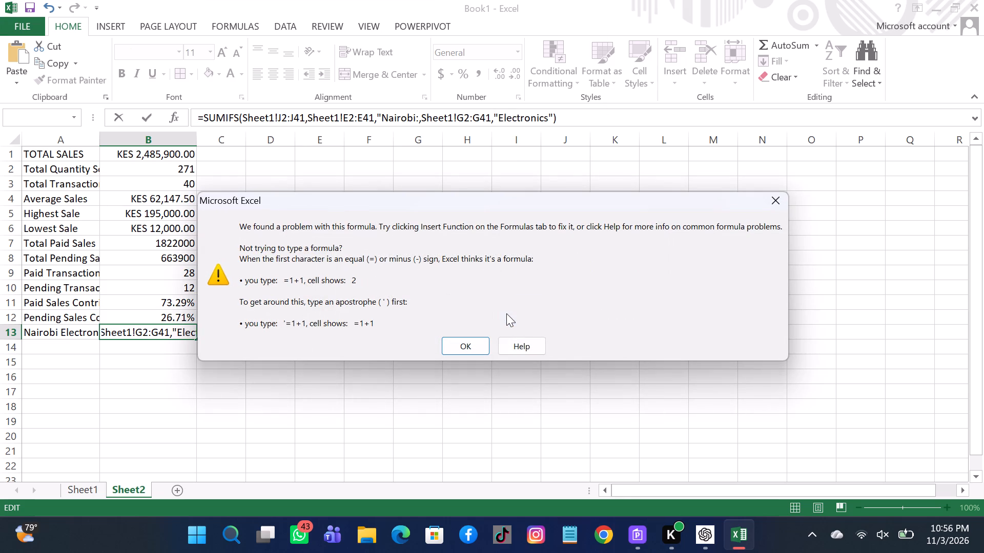
click(464, 341)
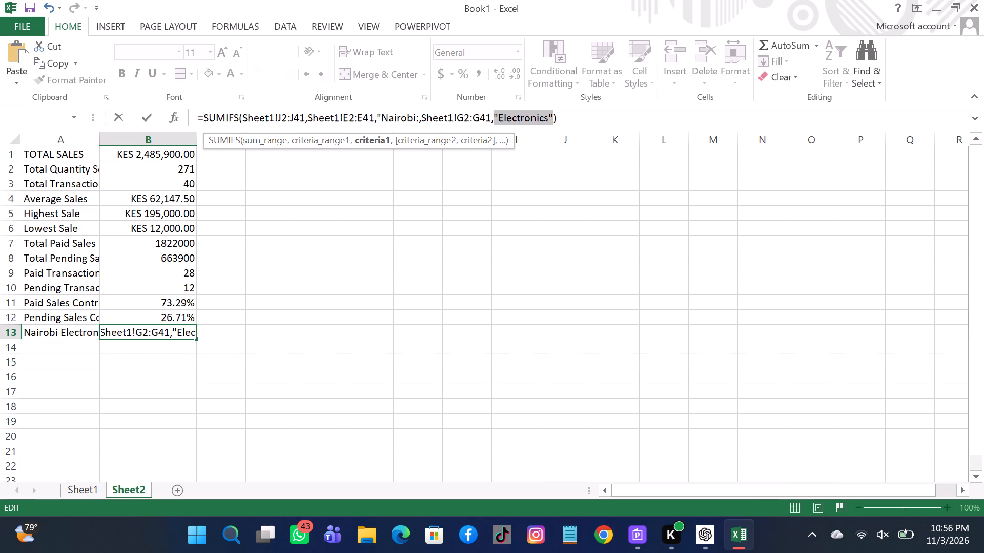
click(416, 117)
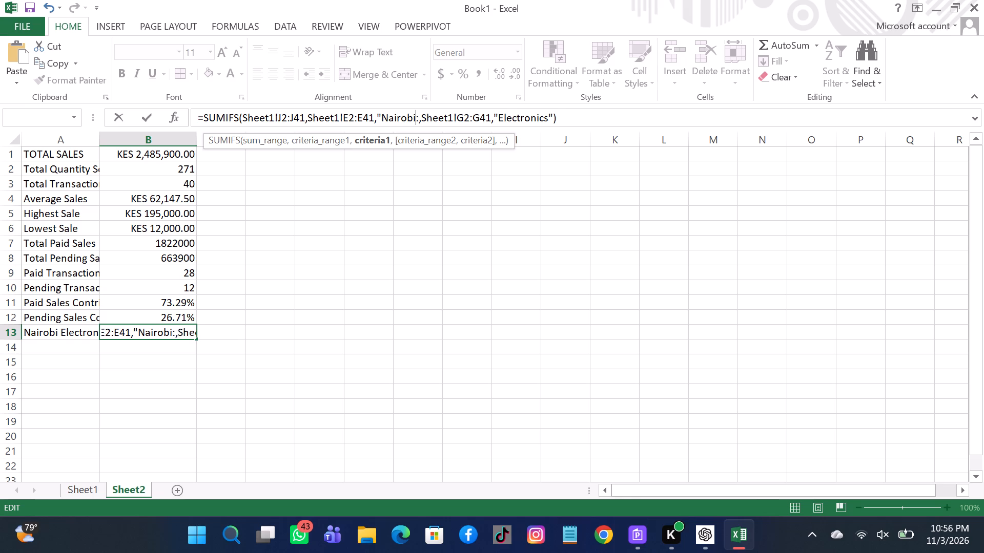
key(shift+quotedbl)
key(Return)
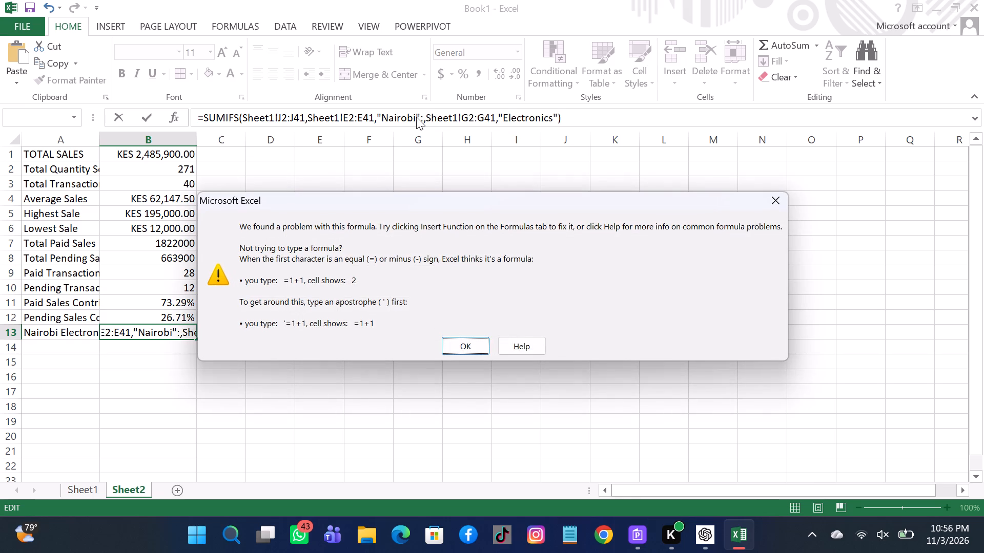
click(473, 340)
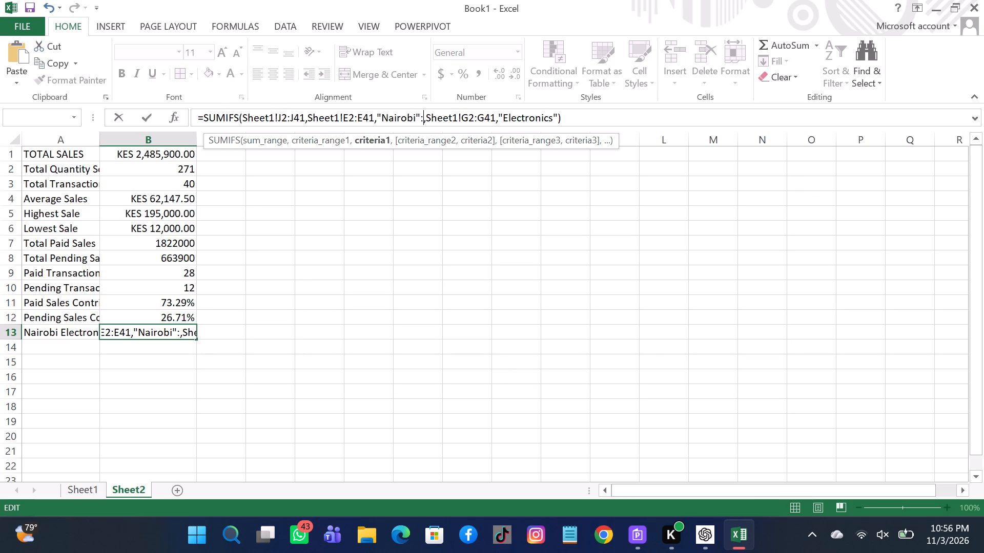
key(BackSpace)
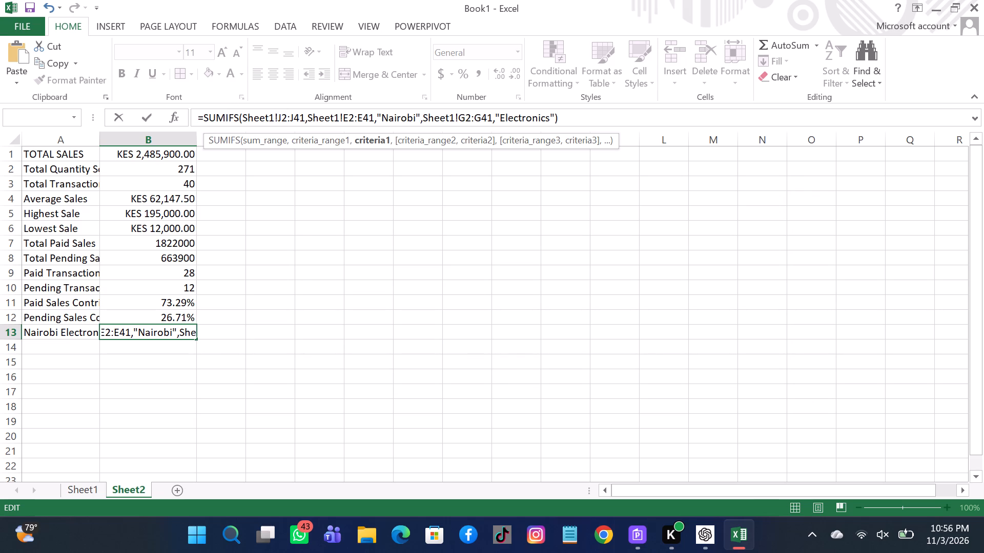
key(Return)
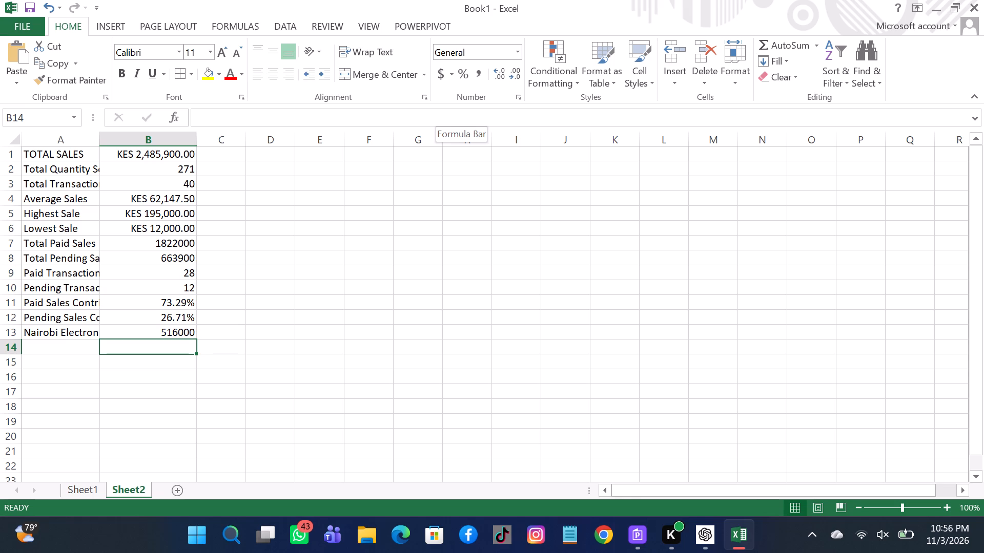
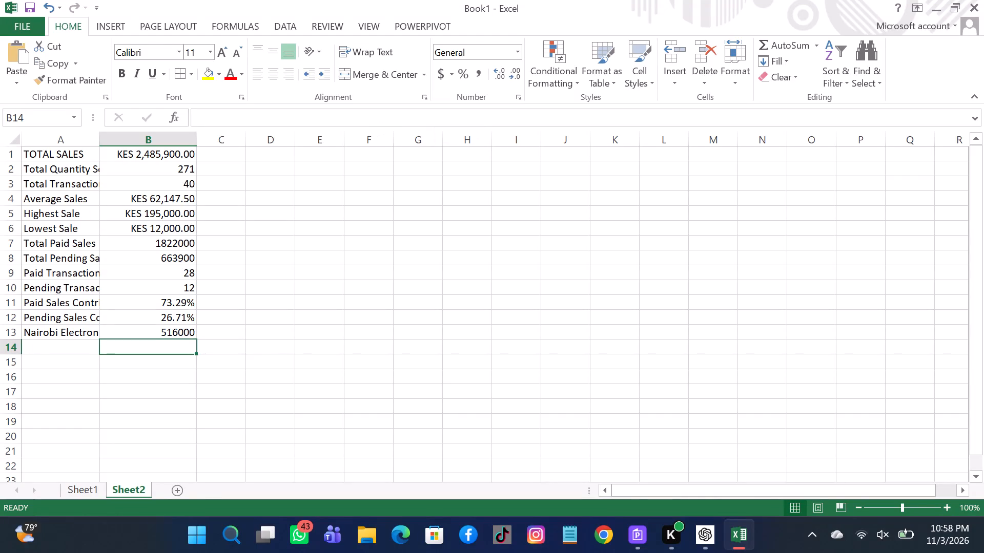
Enter the label "Nairobi Electronics Transactions" in cell A14, below Nairobi Electronics Sales.
click(39, 343)
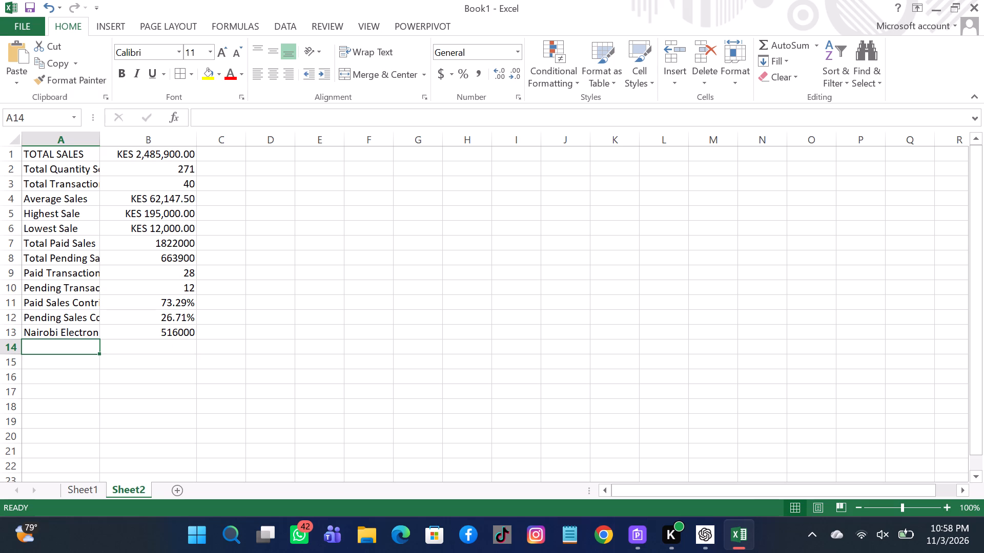
key(n)
key(BackSpace)
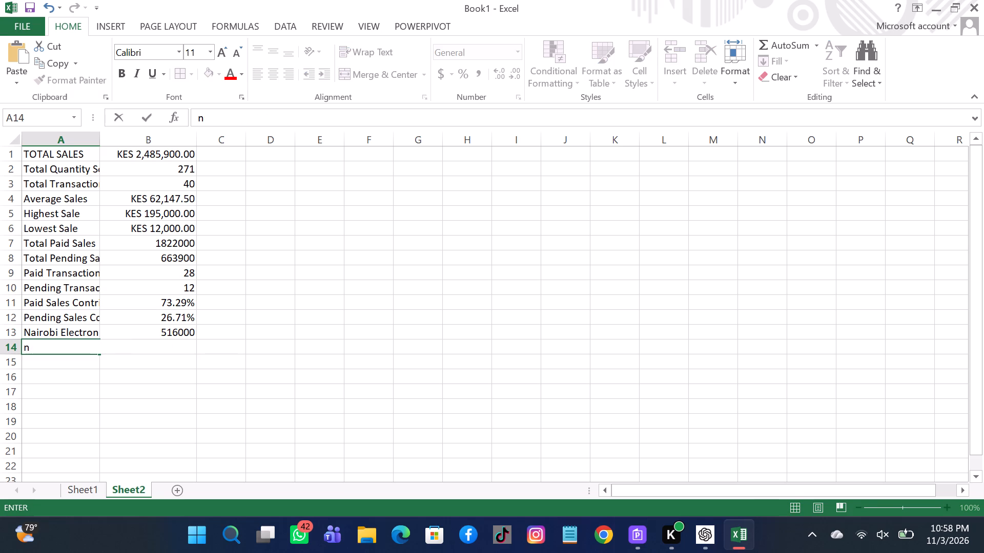
key(n)
text(airob)
text(i)
key(space)
key(e)
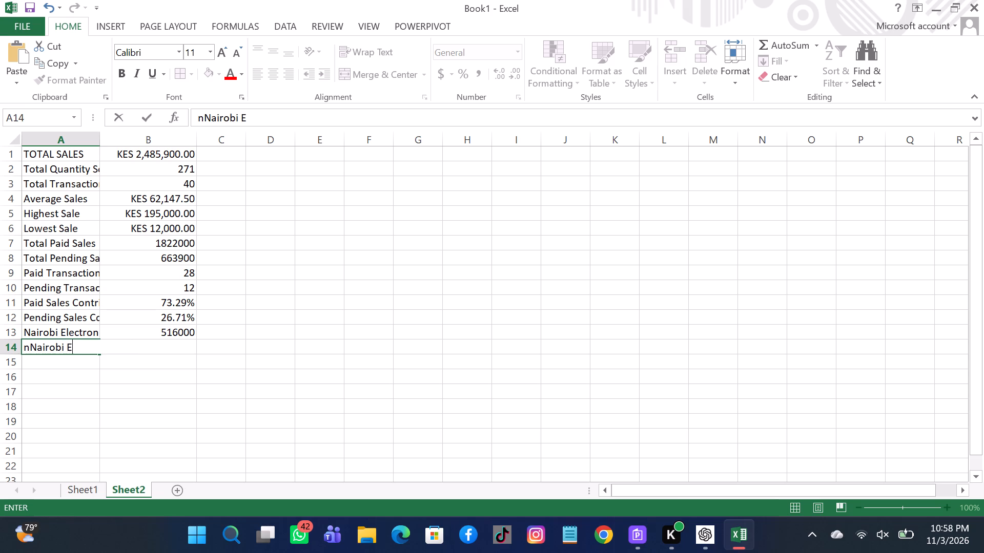
text(lectr)
text(oni)
text(cs)
key(space)
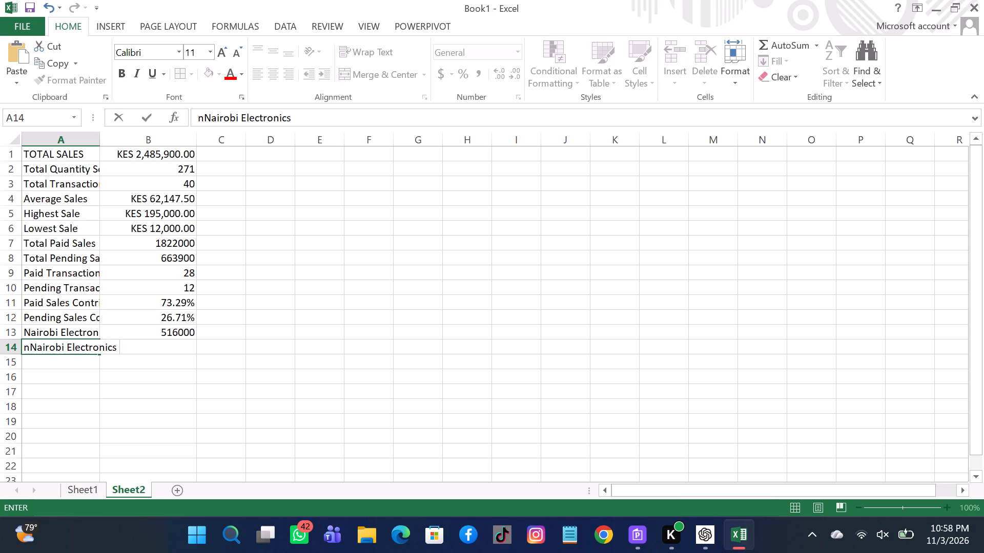
key(t)
text(ra)
text(nsaction)
key(s)
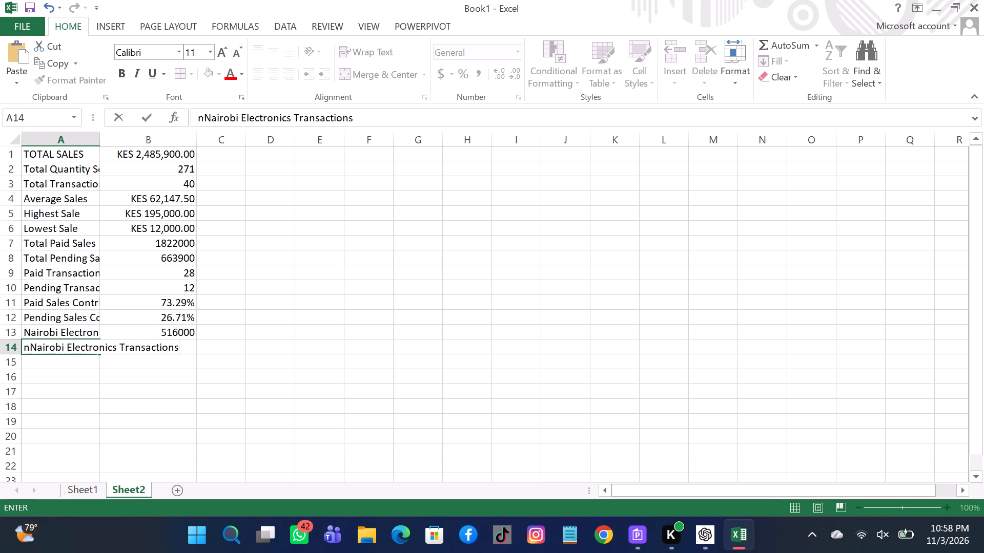
key(Return)
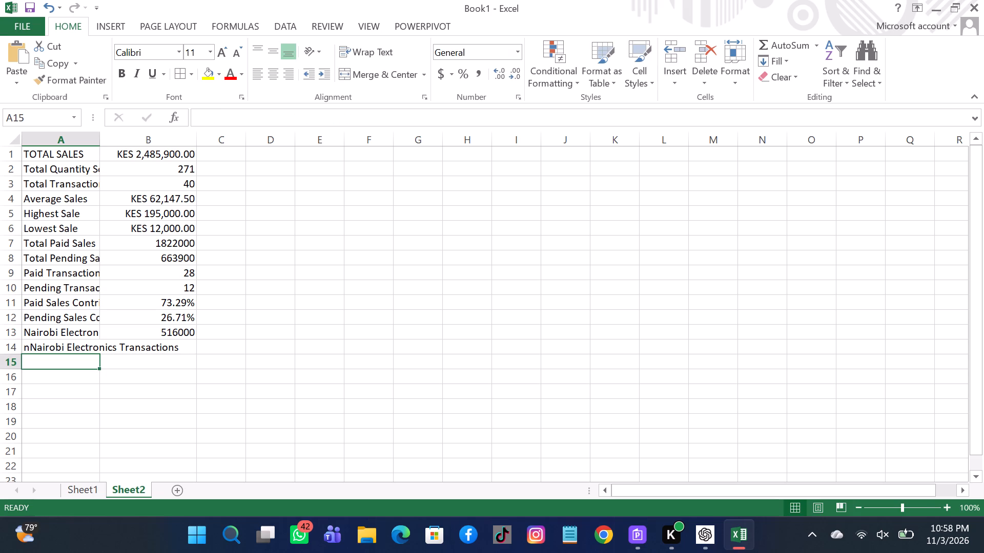
Remove the stray leading "n" from the A14 label so it reads "Nairobi Electronics Transactions".
click(82, 348)
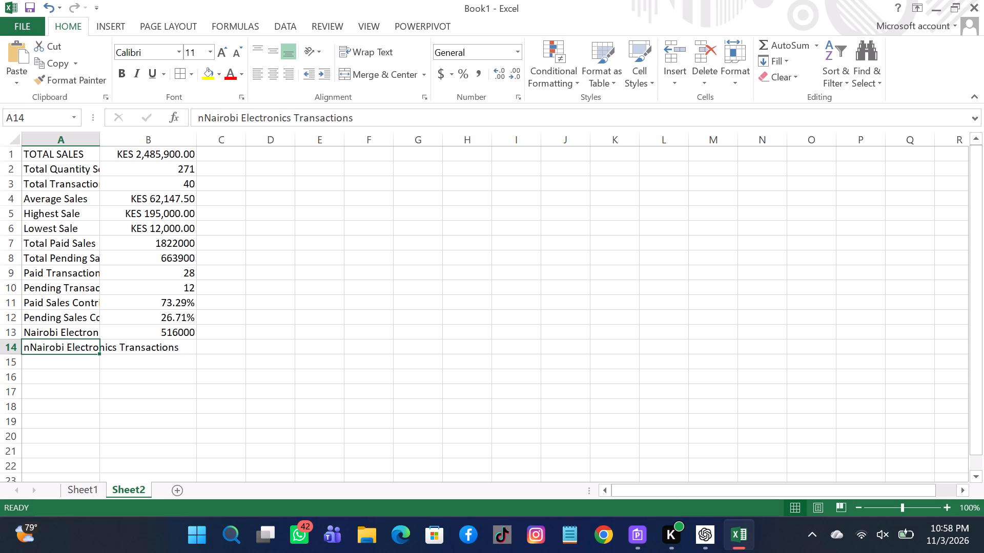
click(203, 117)
key(BackSpace)
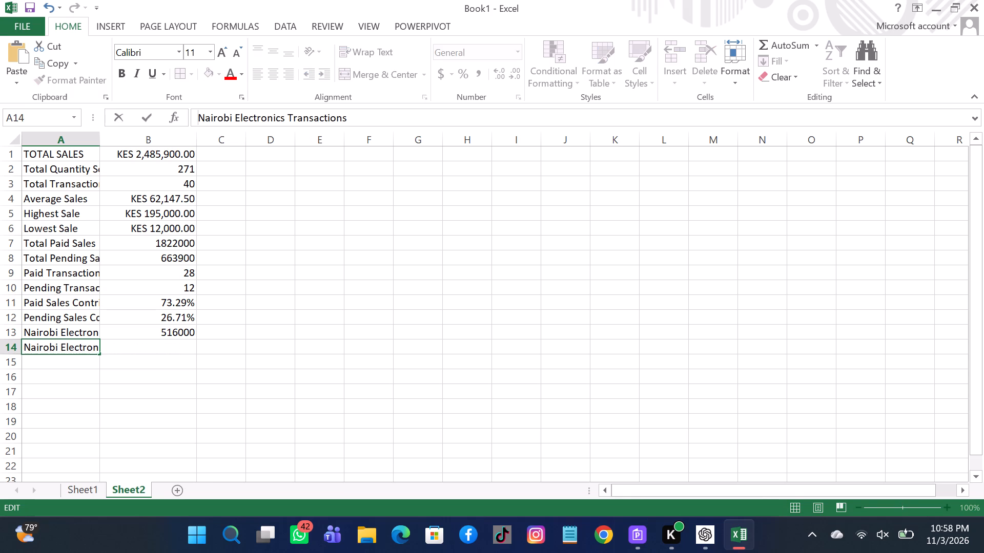
key(Return)
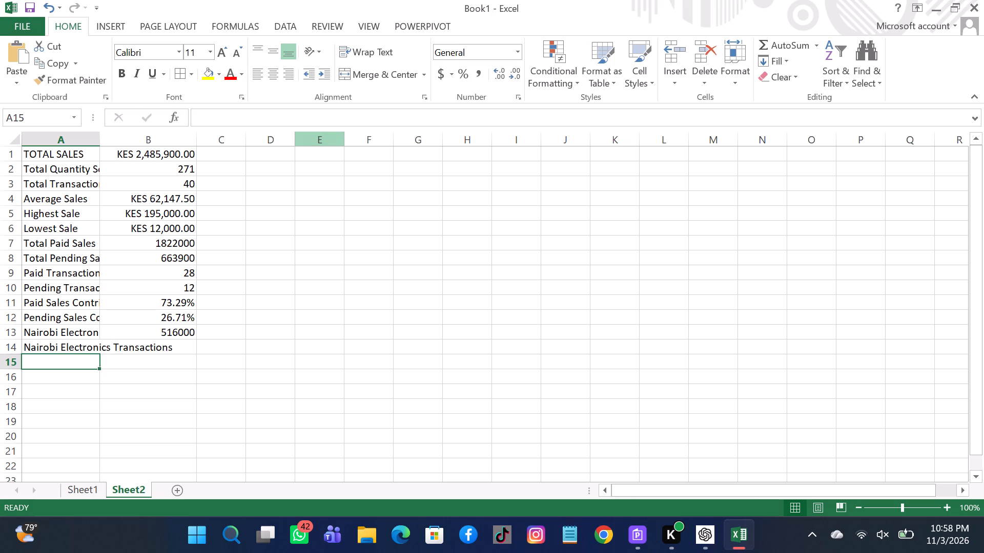
Enter a COUNTIFS formula in B14 counting rows where Sheet1!E2:E41 is "Nairobi" and Sheet1!G2:G41 is "Electronics".
click(183, 348)
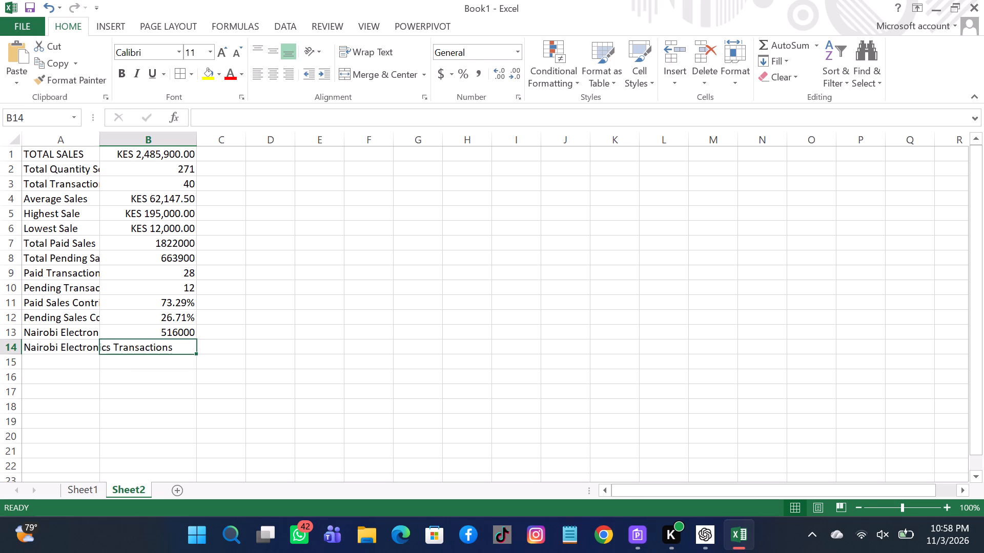
key(equal)
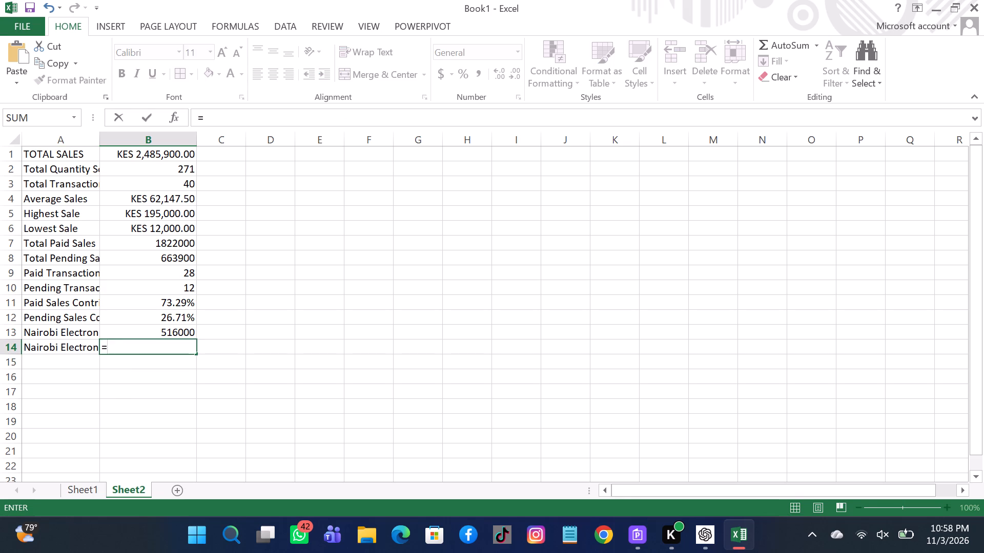
key(c)
text(OUNTIF)
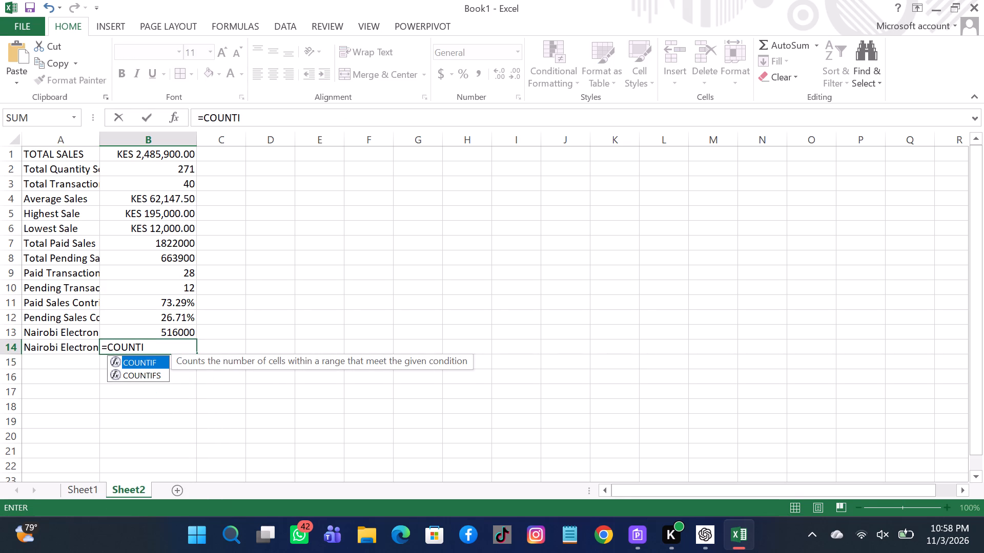
key(s)
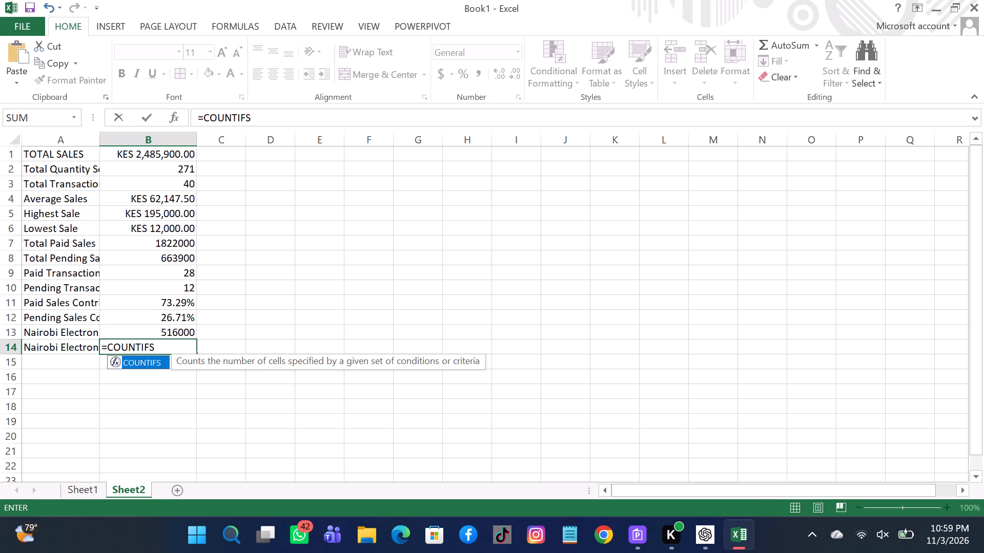
text((S)
text(heet1)
key(shift+exclam)
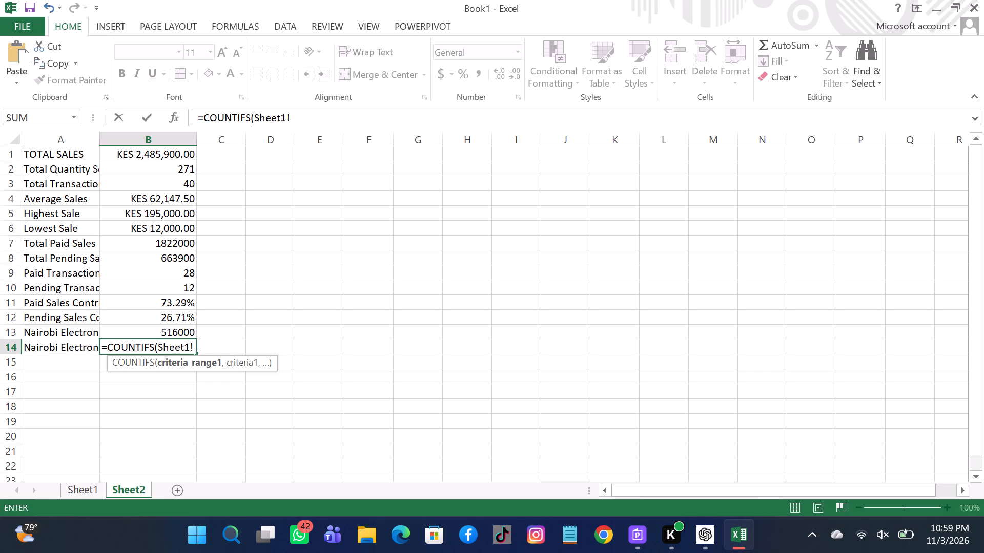
text(E2)
key(shift+colon)
key(e)
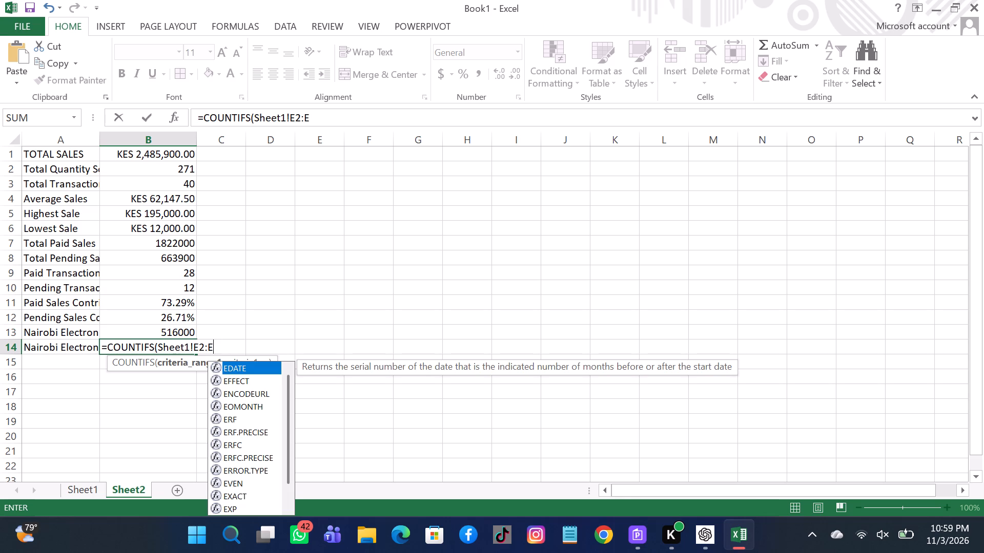
text(41)
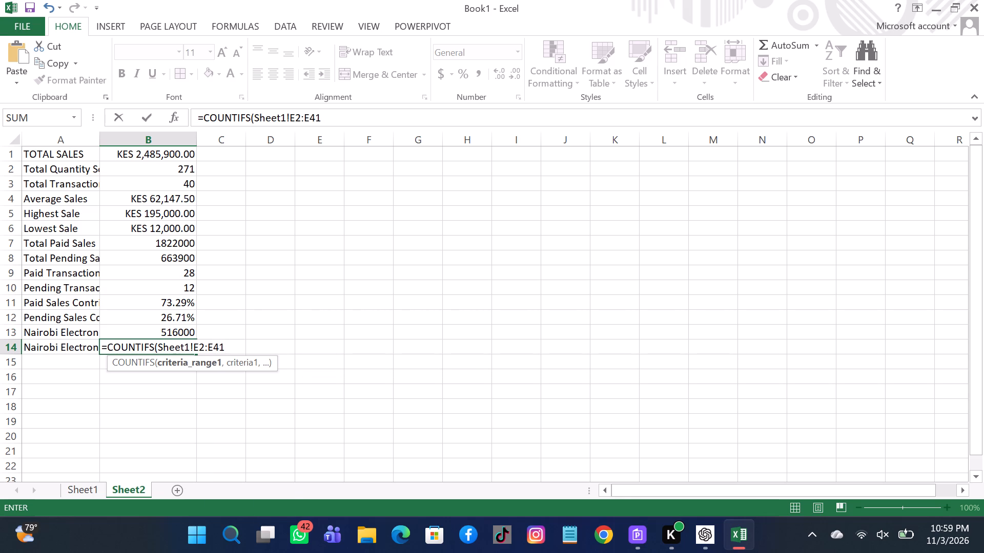
key(comma)
key(shift+quotedbl)
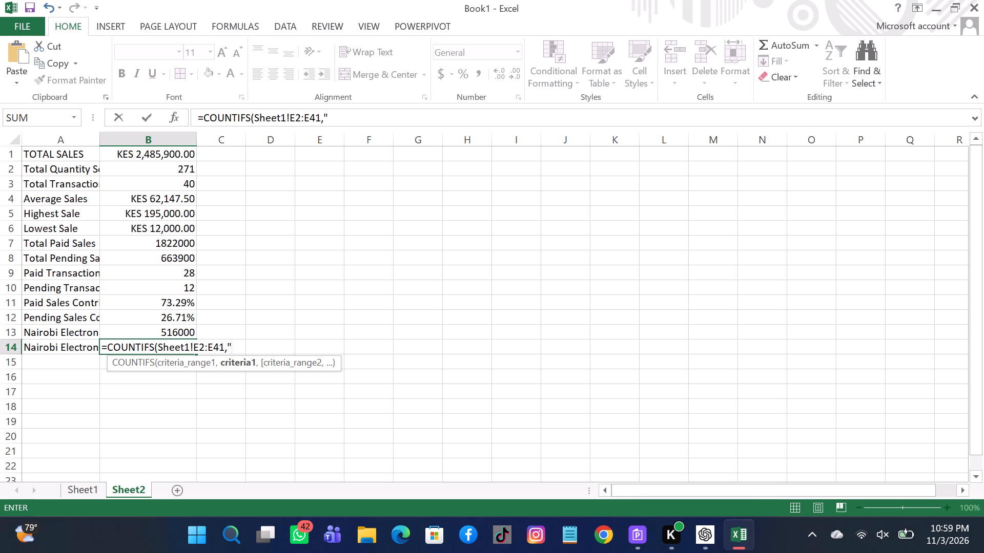
key(n)
text(airobi)
text(".)
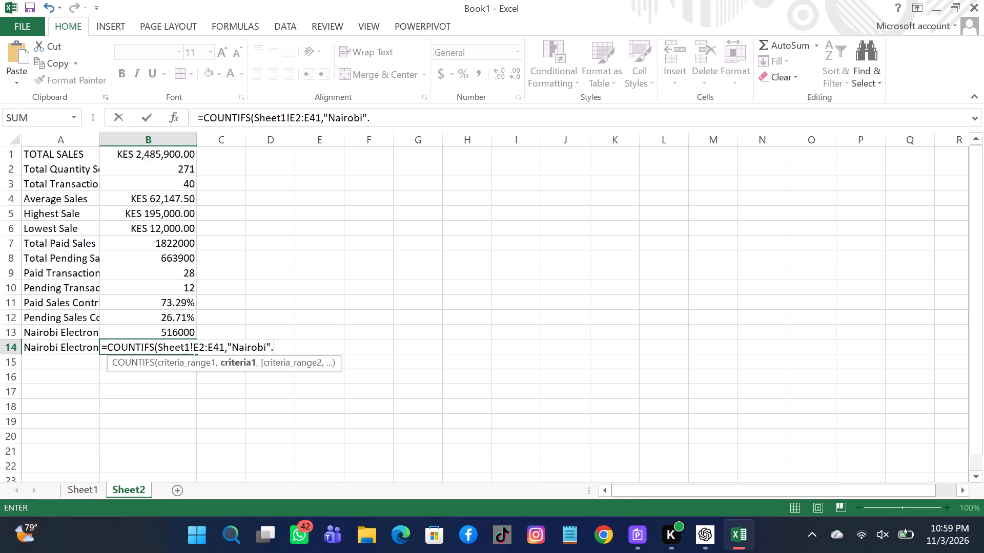
key(s)
text(heet)
key(1)
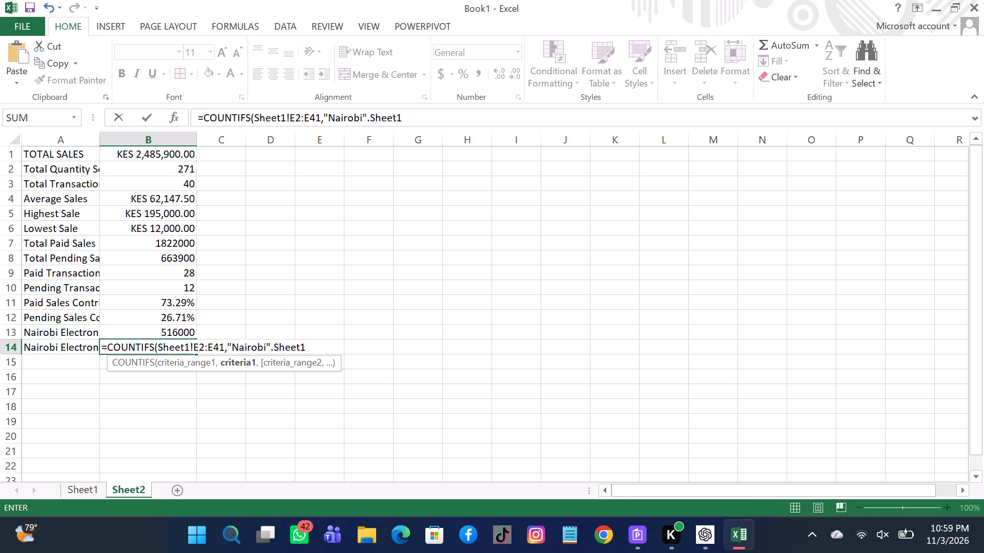
key(shift+exclam)
text(G2)
key(shift+colon)
text(G41)
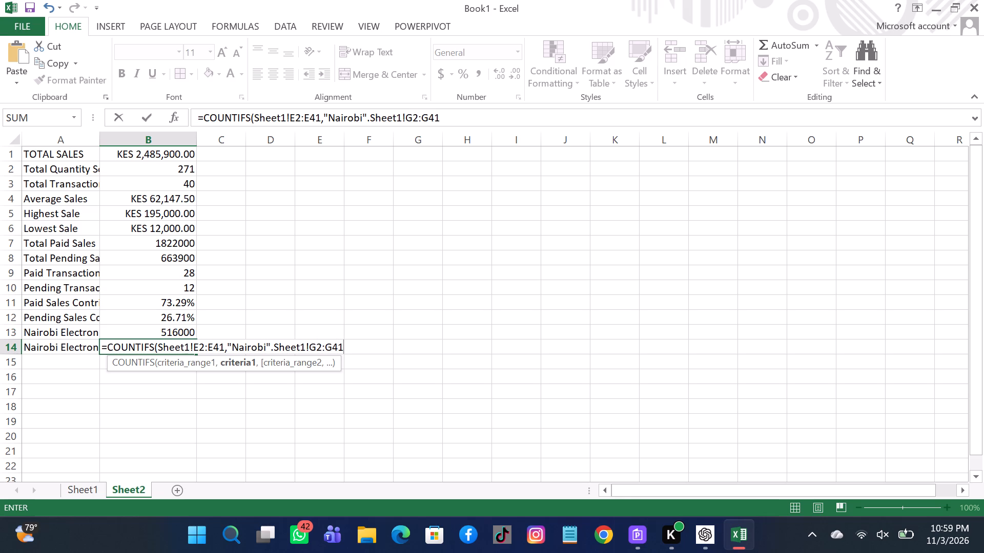
key(comma)
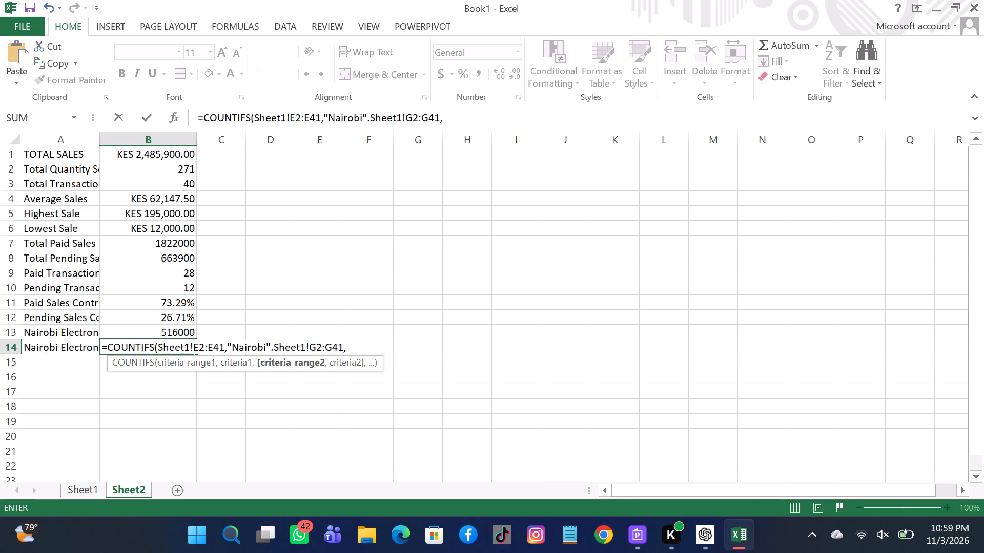
key(shift+quotedbl)
key(e)
key(l)
key(e)
text(ctronics)
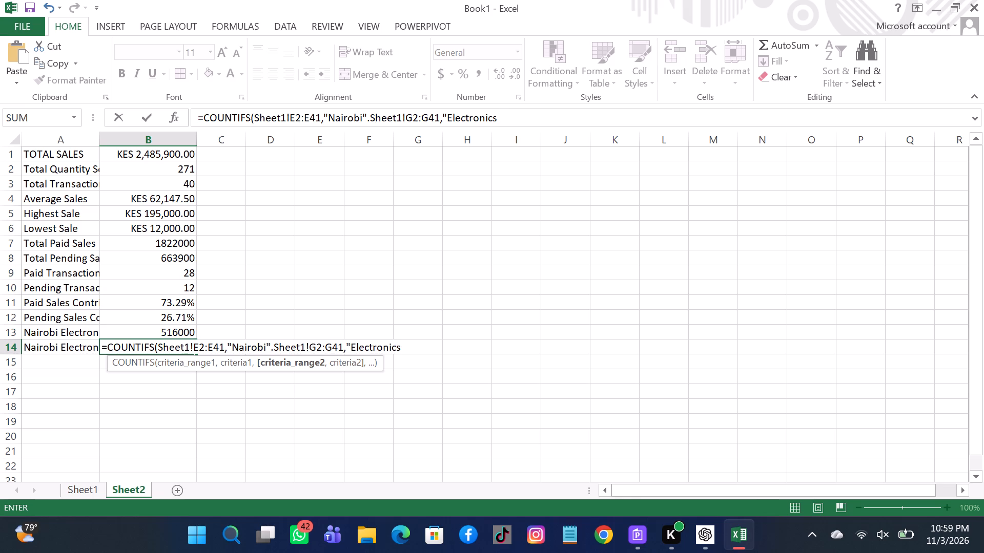
key(shift+quotedbl)
key(shift+parenright)
key(Return)
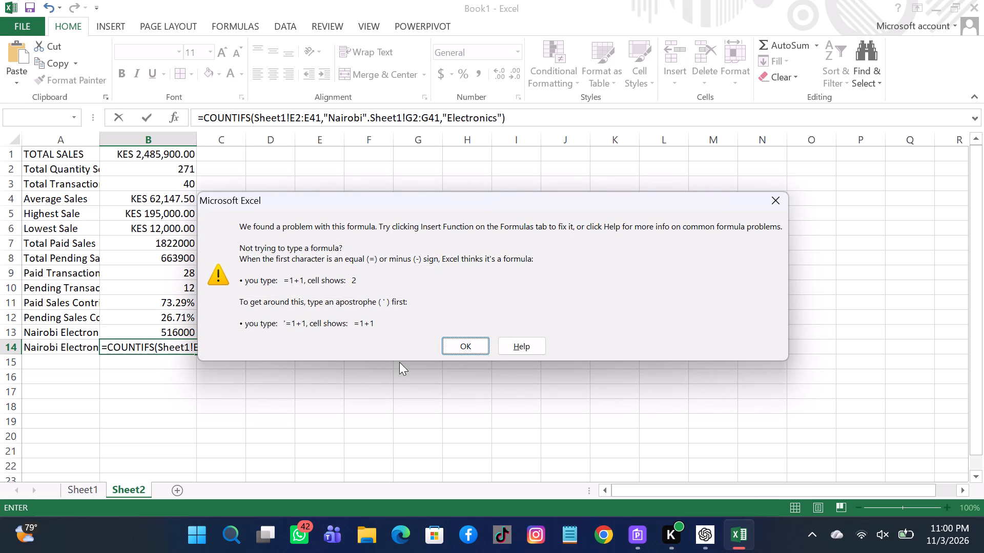
click(460, 352)
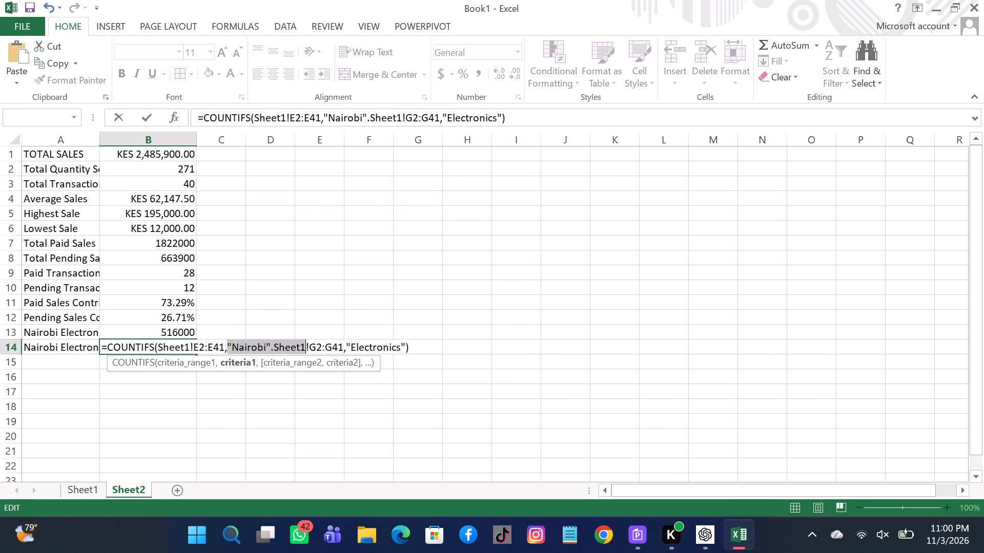
Replace the period after "Nairobi" in the B14 COUNTIFS formula with a comma and commit the formula.
click(272, 347)
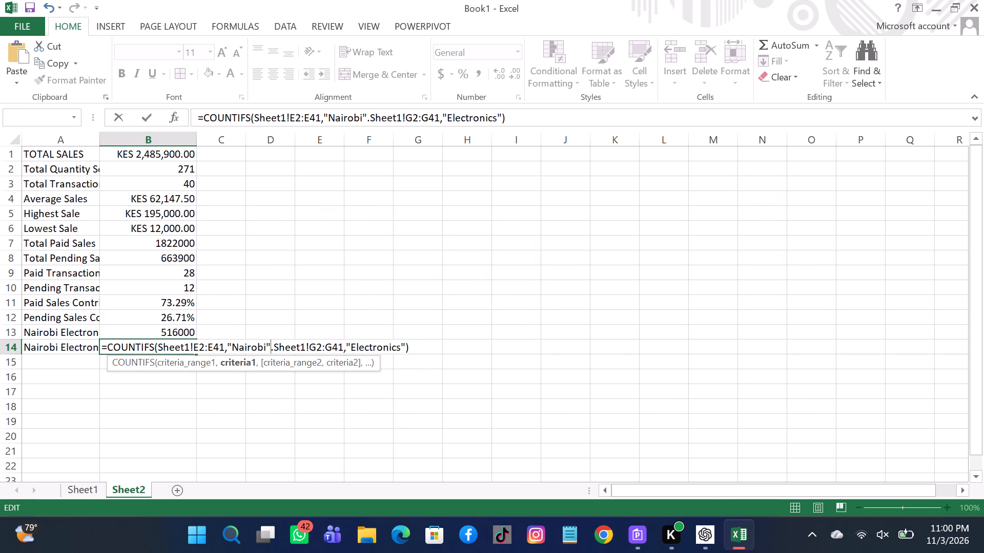
click(273, 345)
key(BackSpace)
key(comma)
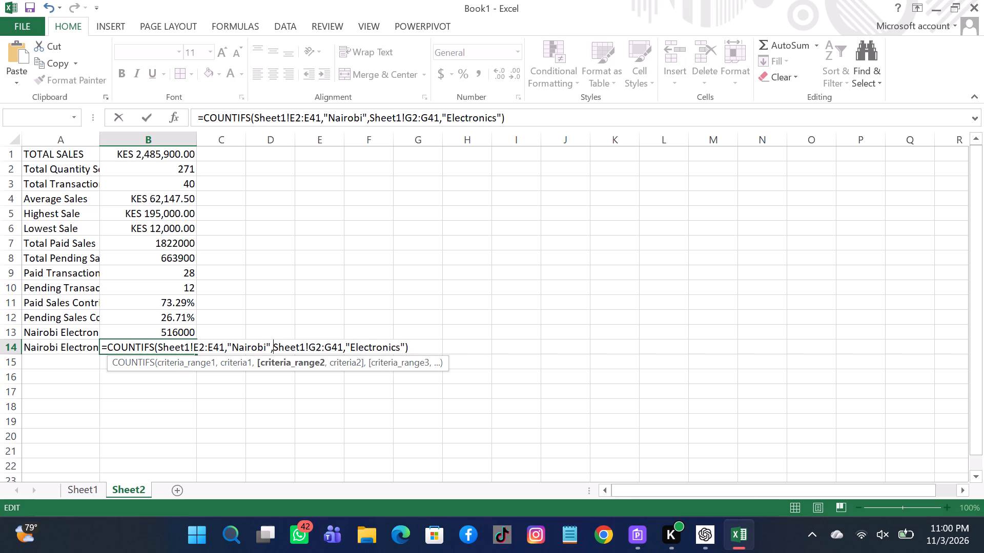
key(Return)
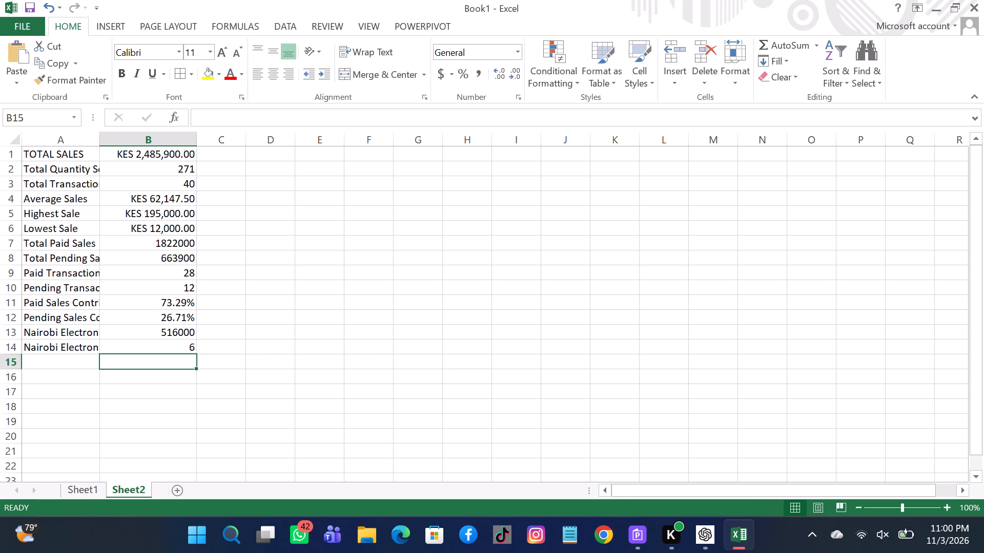
Enter the label "Total Revenue from Electronics" in cell A15, below Nairobi Electronics Transactions.
click(63, 363)
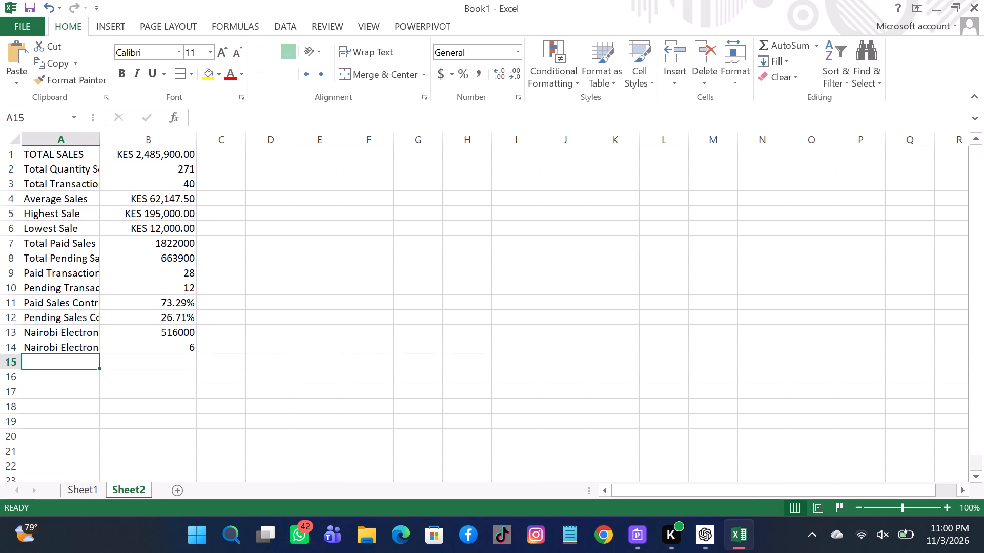
key(t)
text(otal)
key(space)
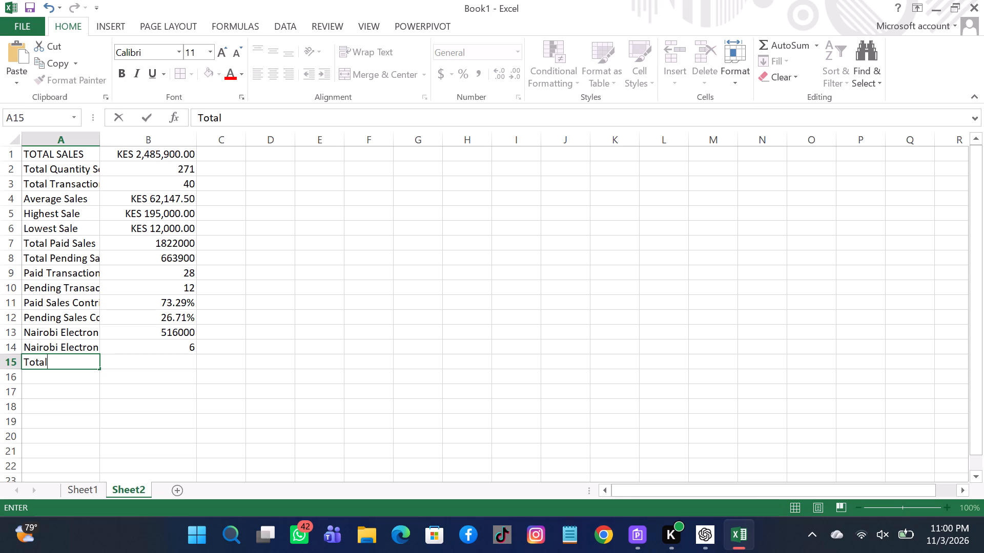
key(r)
text(evenue)
key(space)
text(from)
key(space)
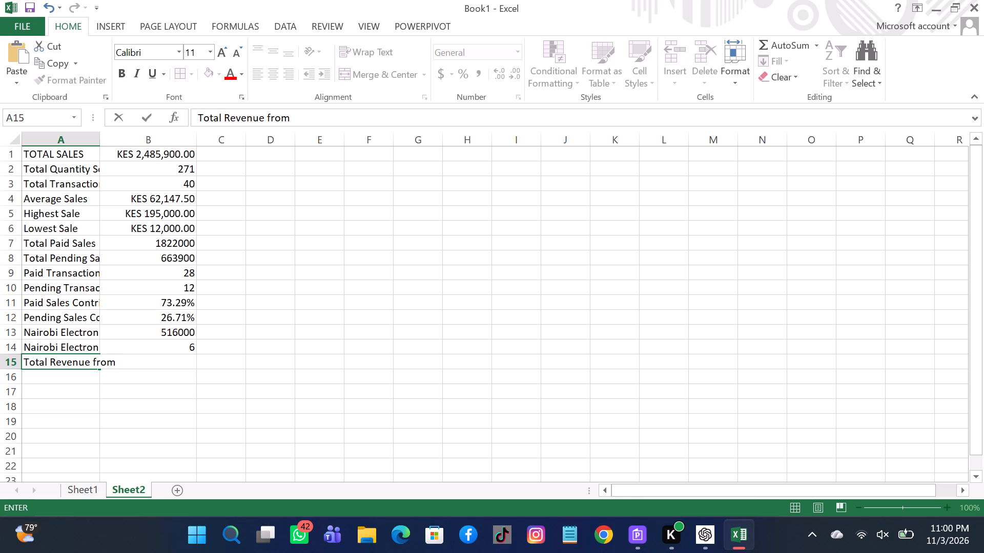
key(e)
text(le)
text(ctr)
text(oni)
text(cs)
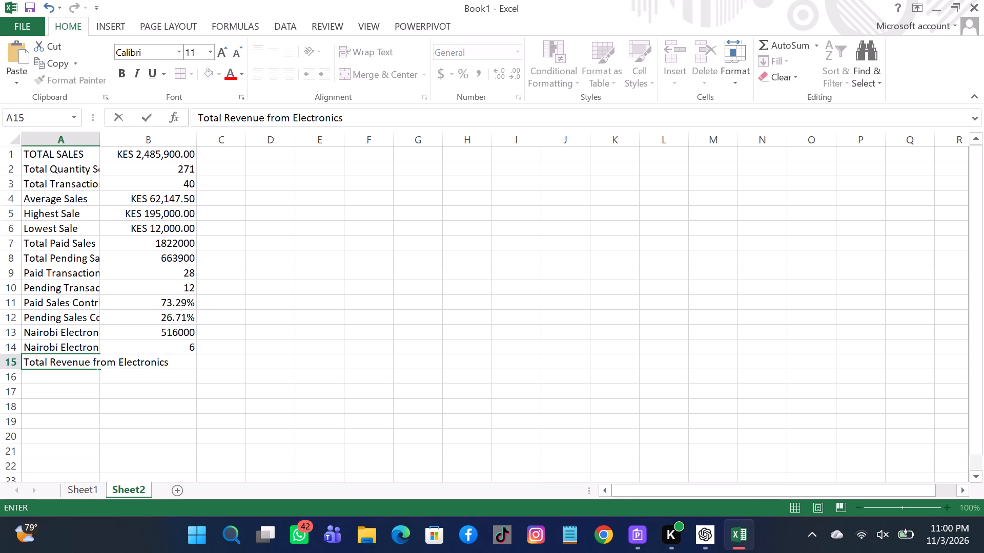
key(Return)
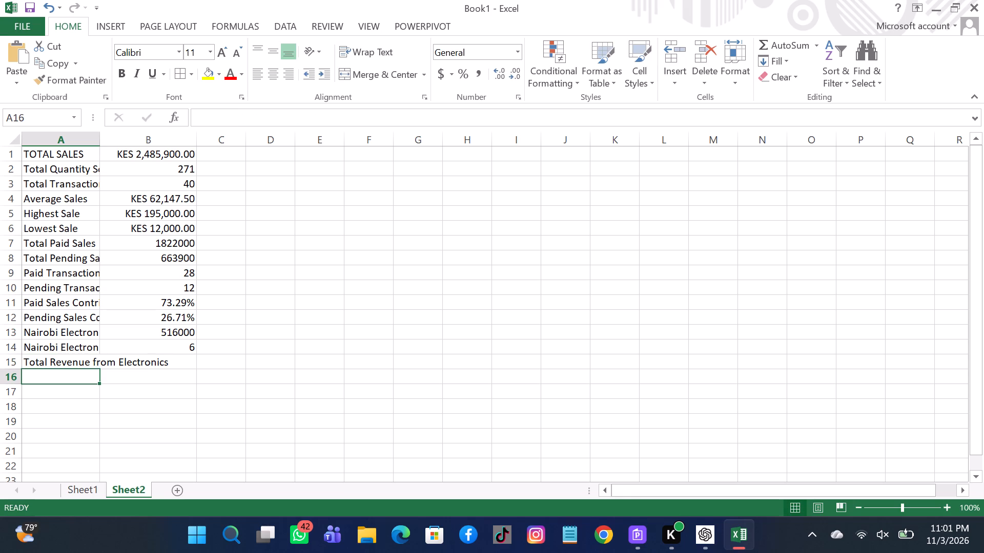
Enter a SUMPRODUCT formula in B15 starting =SUMPRODUCT((Sheet1!G2:G41,"Electronics")*Sheet1!H2:H41 for the electronics revenue.
click(179, 370)
click(179, 356)
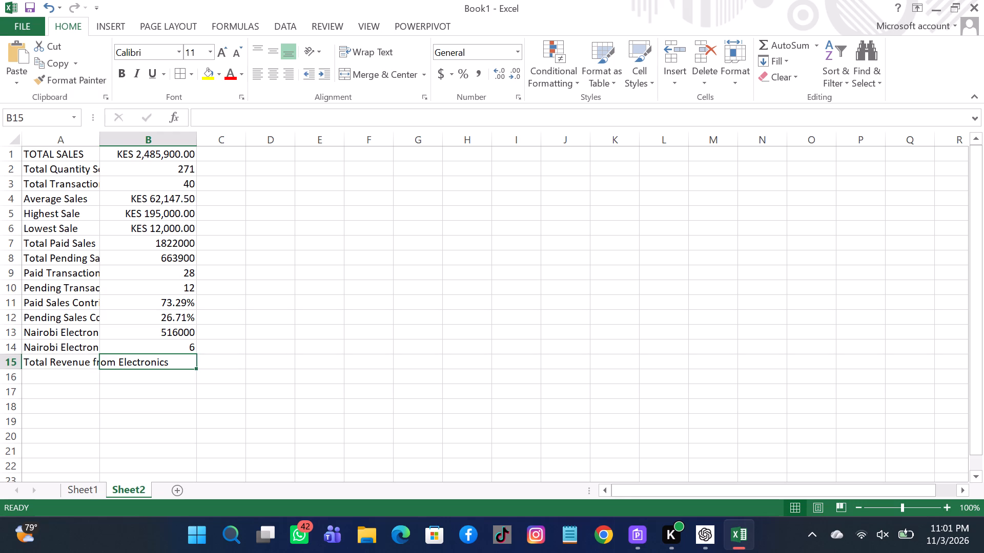
key(equal)
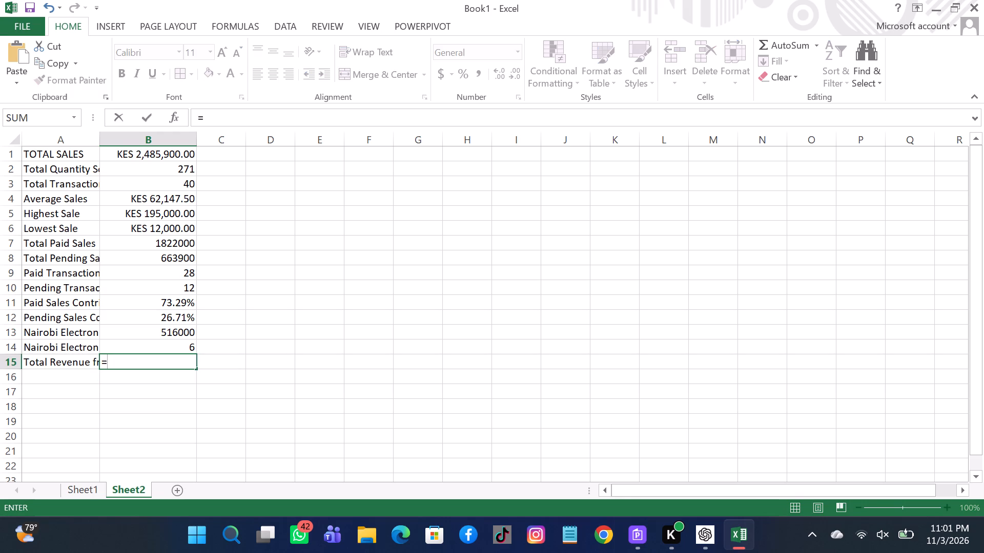
text(SUMPRO)
text(DUCT)
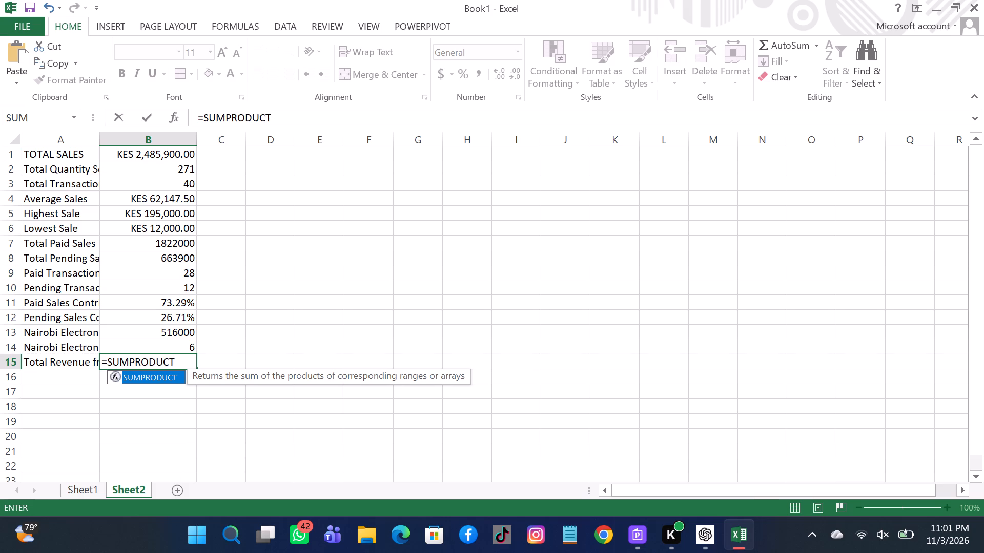
text((()
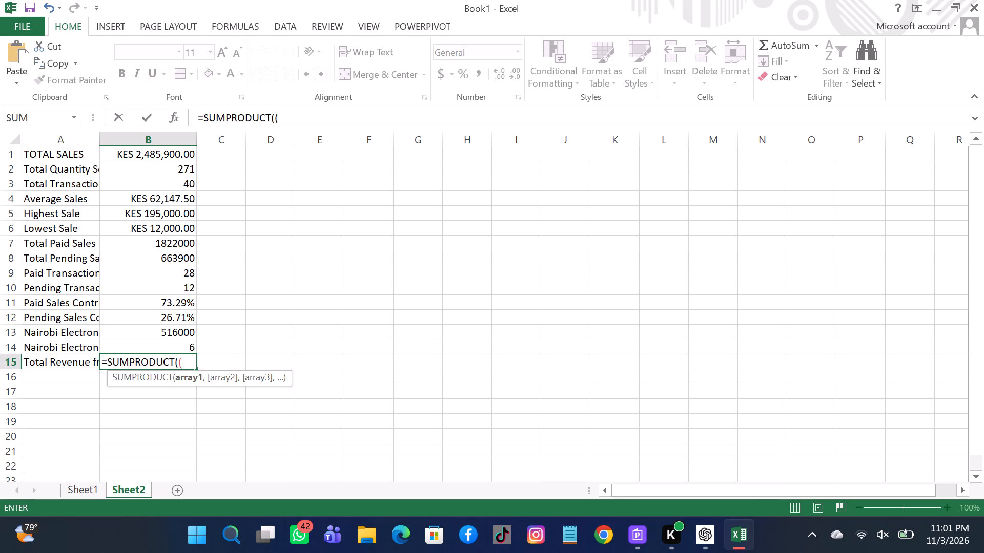
key(s)
text(heet)
key(1)
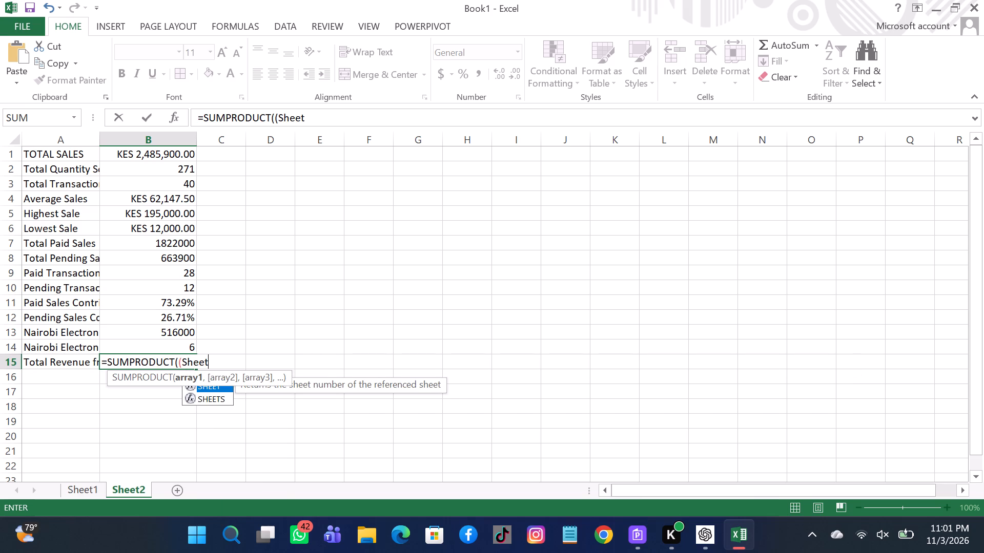
key(shift+exclam)
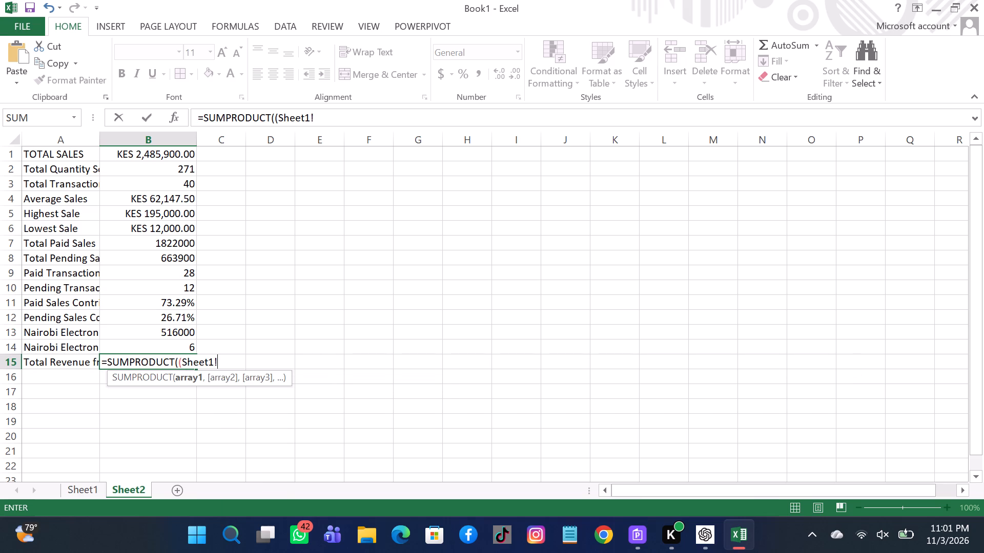
text(G2)
text(:G41)
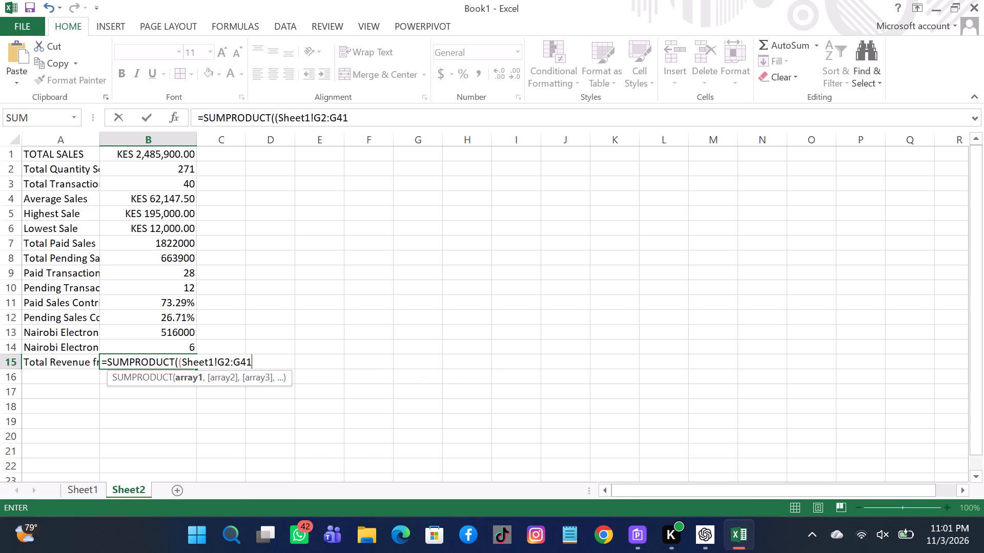
key(comma)
key(shift+quotedbl)
key(e)
text(le)
text(ctronics)
text(",)
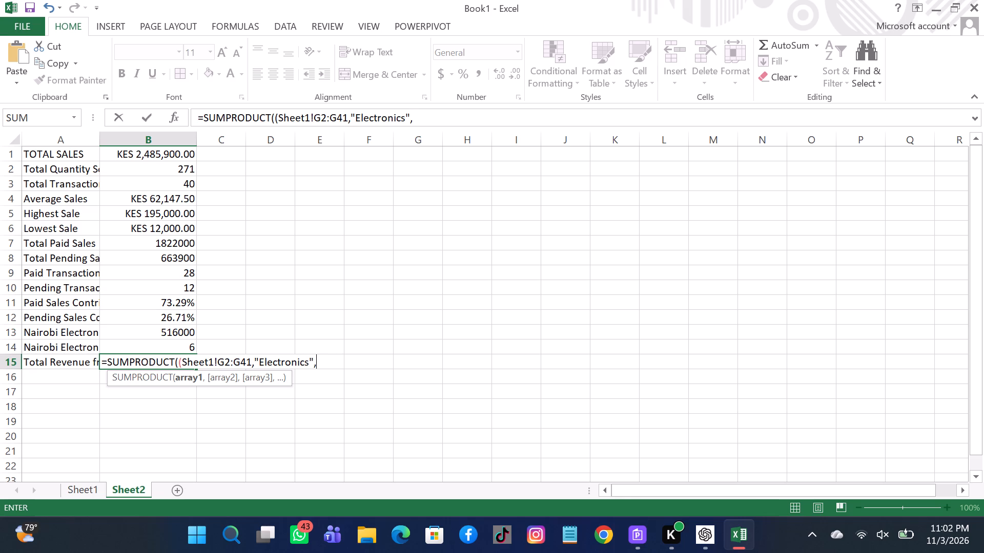
key(BackSpace)
key(shift+parenright)
key(comma)
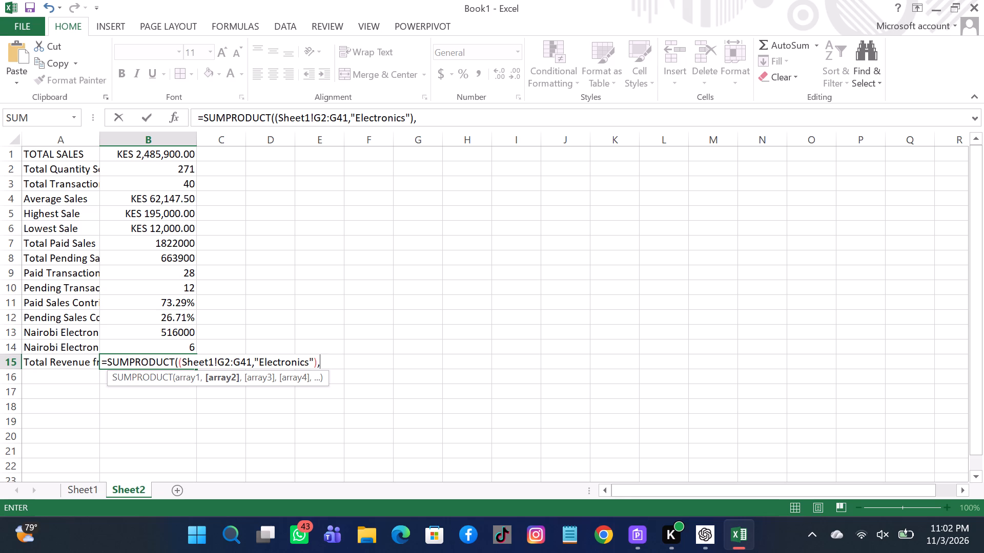
key(BackSpace)
key(shift+asterisk)
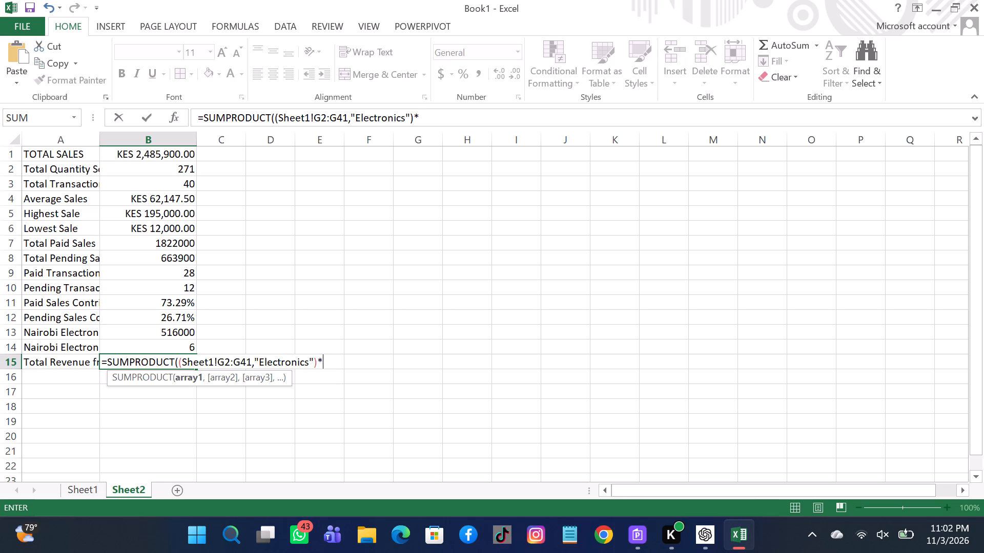
key(s)
text(heet)
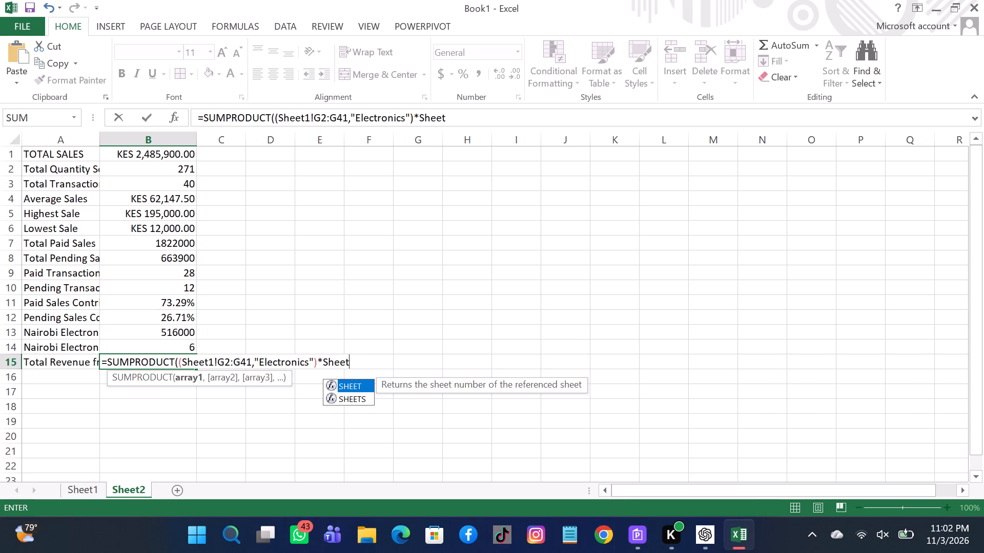
key(1)
key(shift+exclam)
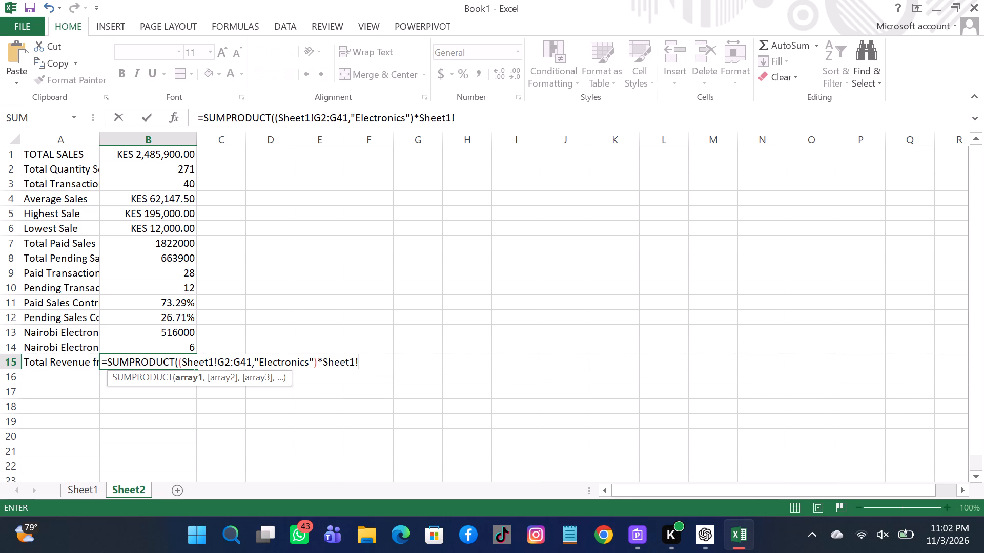
text(H2)
text(:H41)
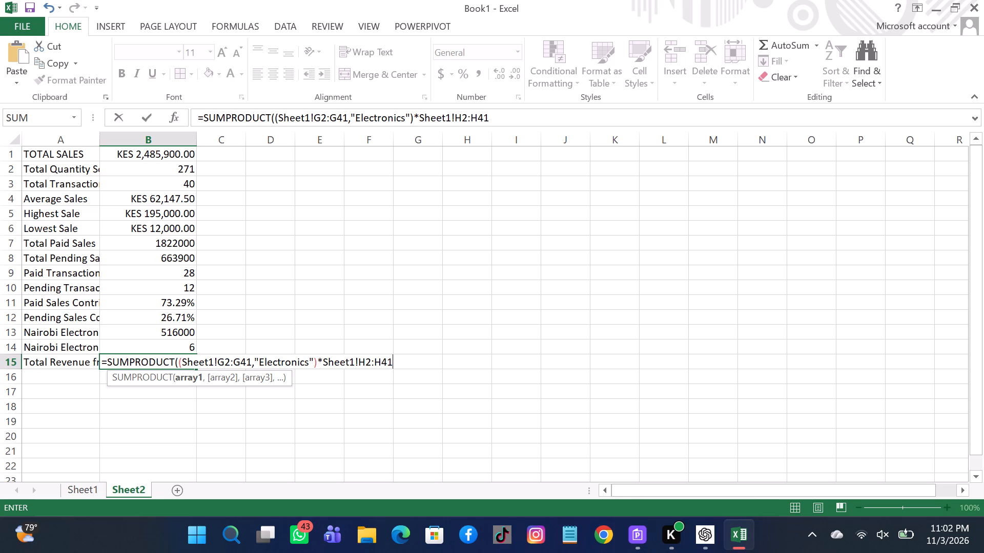
Complete the B15 SUMPRODUCT formula by appending *Sheet1!I2:I41) and try to commit it.
key(shift+asterisk)
key(s)
text(heet)
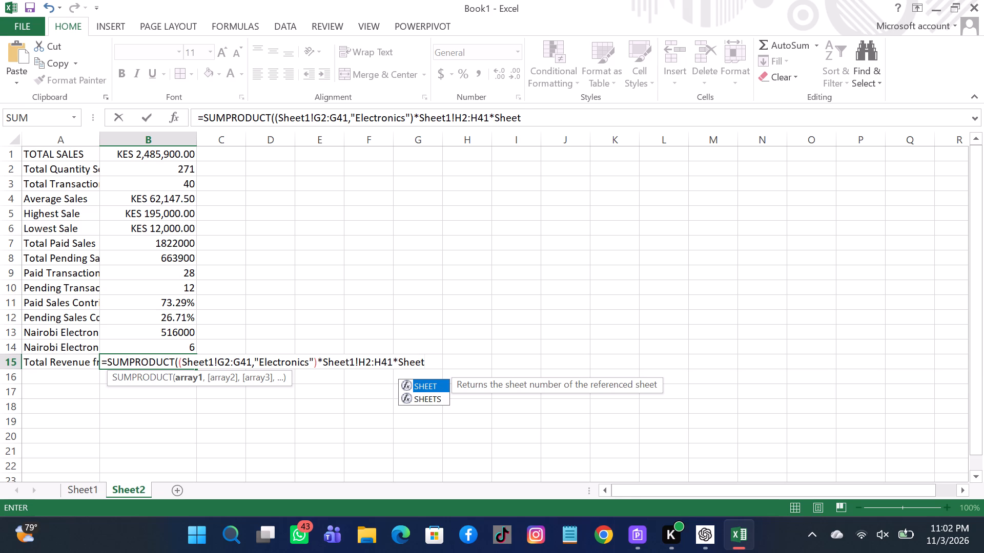
key(1)
key(shift+exclam)
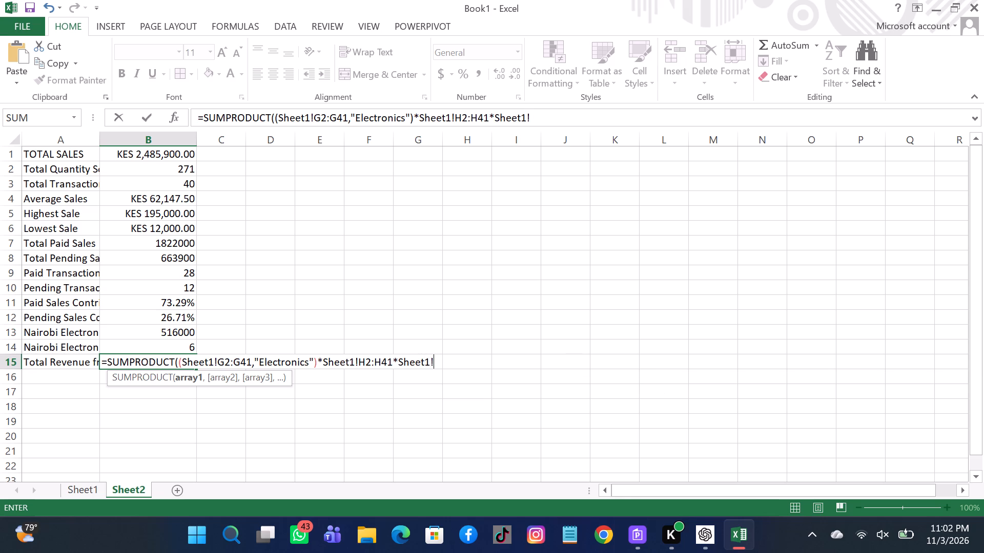
text(I2)
text(:I41)
key(shift+parenright)
key(Return)
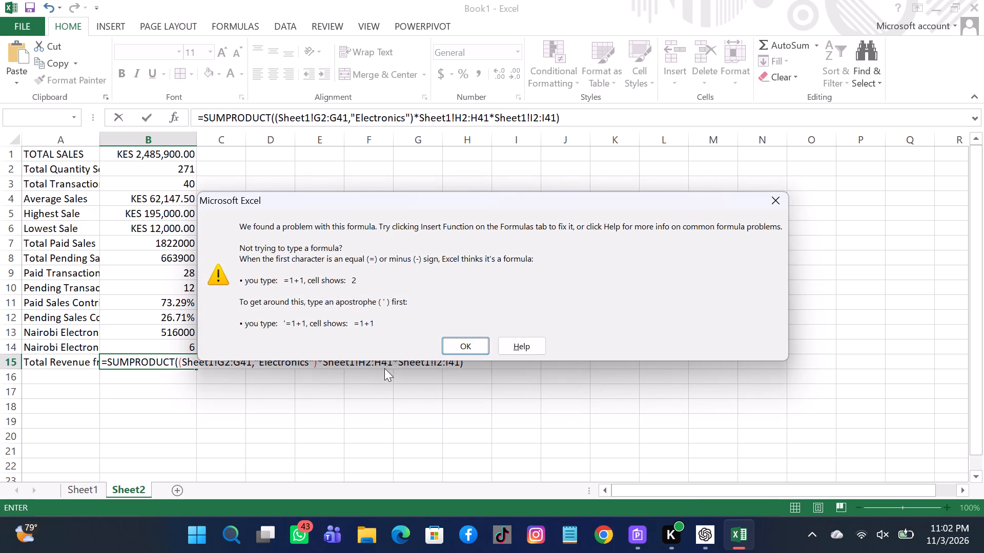
click(467, 335)
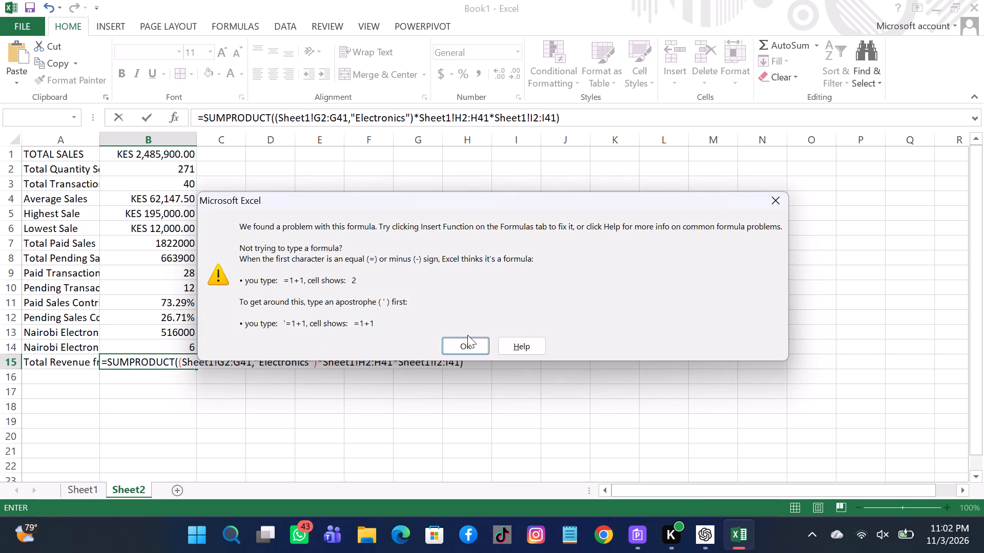
click(467, 335)
click(469, 346)
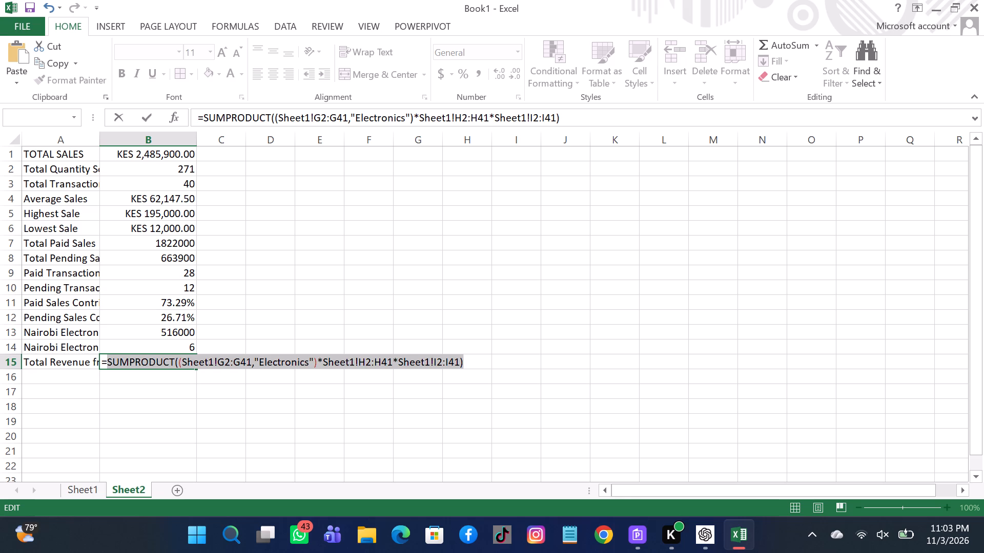
Replace the comma before "Electronics" in the B15 SUMPRODUCT formula with an equals sign and commit the formula.
click(255, 367)
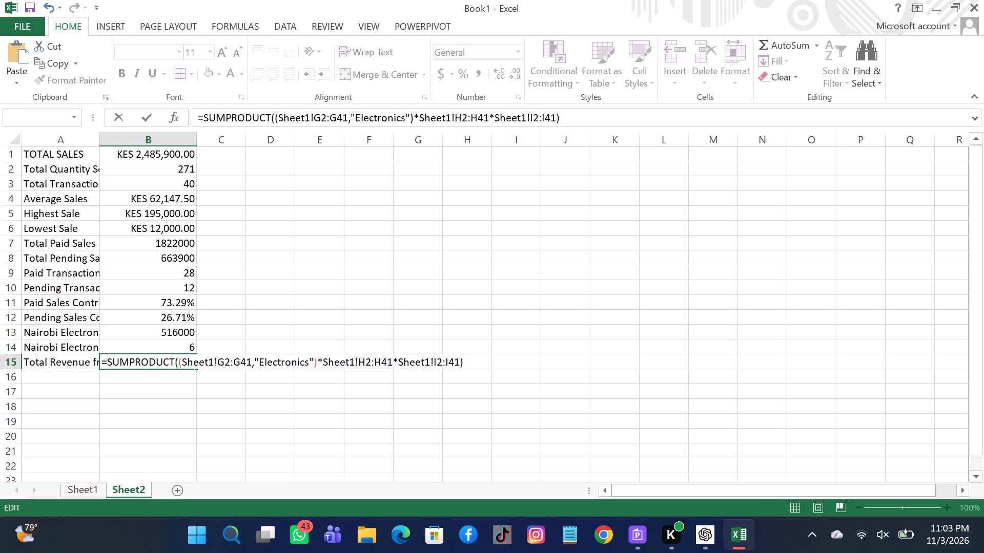
key(equal)
key(Return)
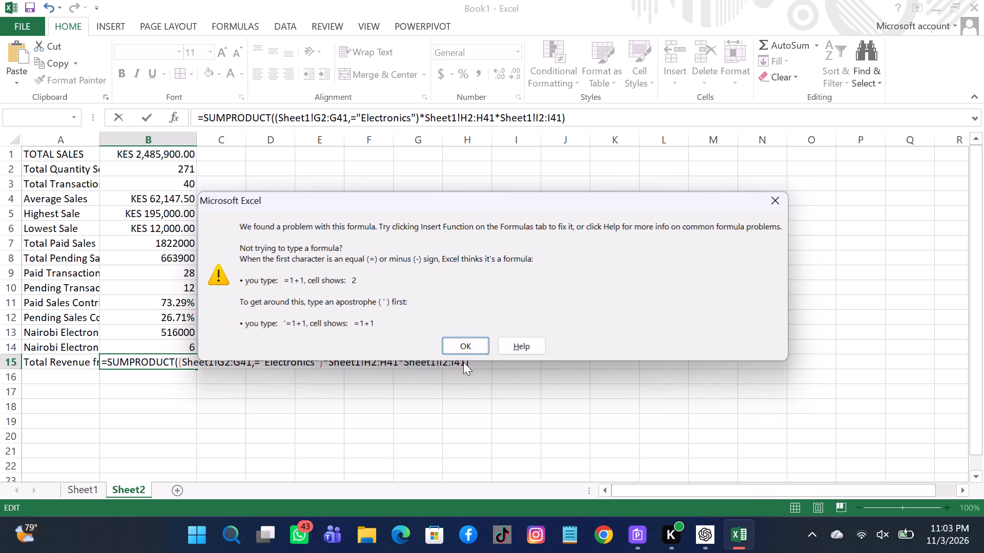
click(465, 346)
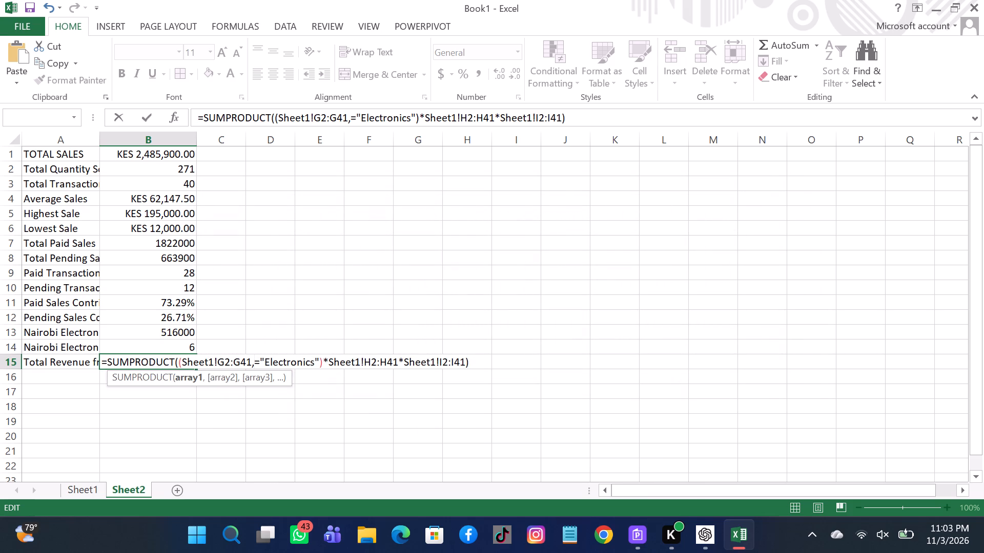
key(Return)
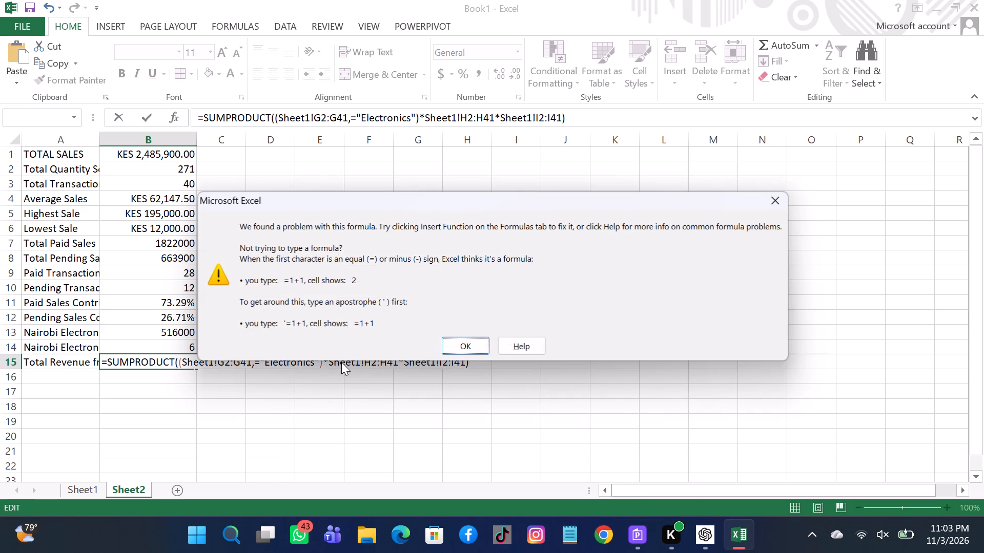
click(461, 340)
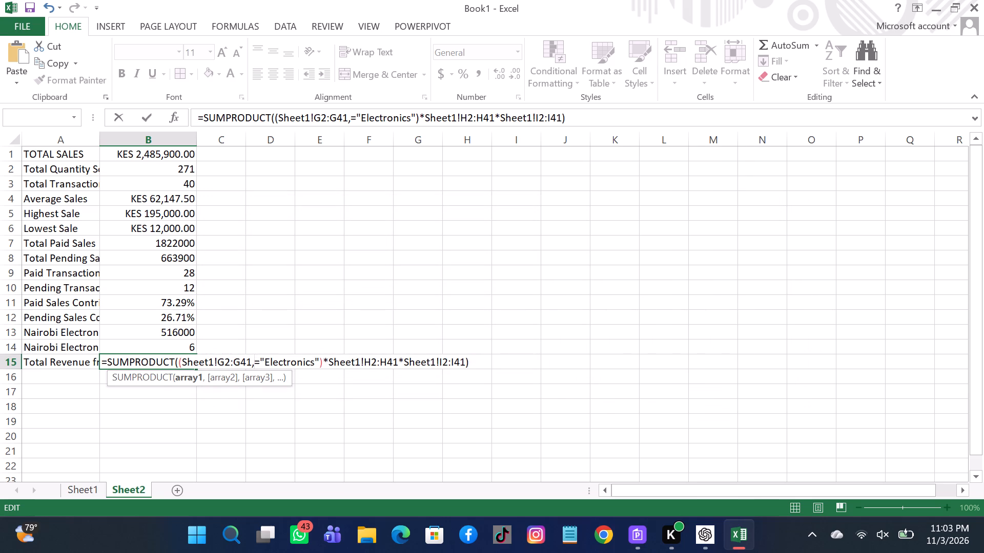
key(BackSpace)
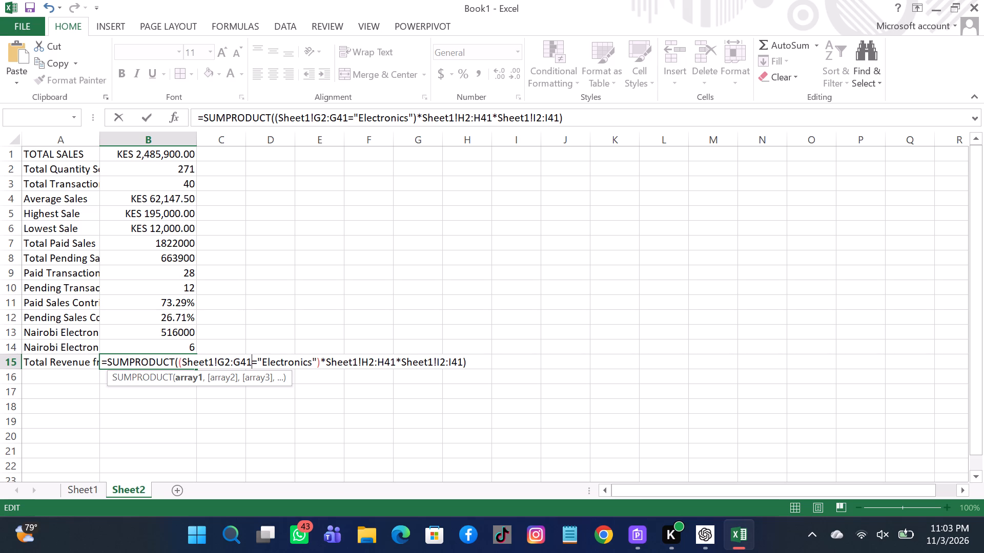
key(Return)
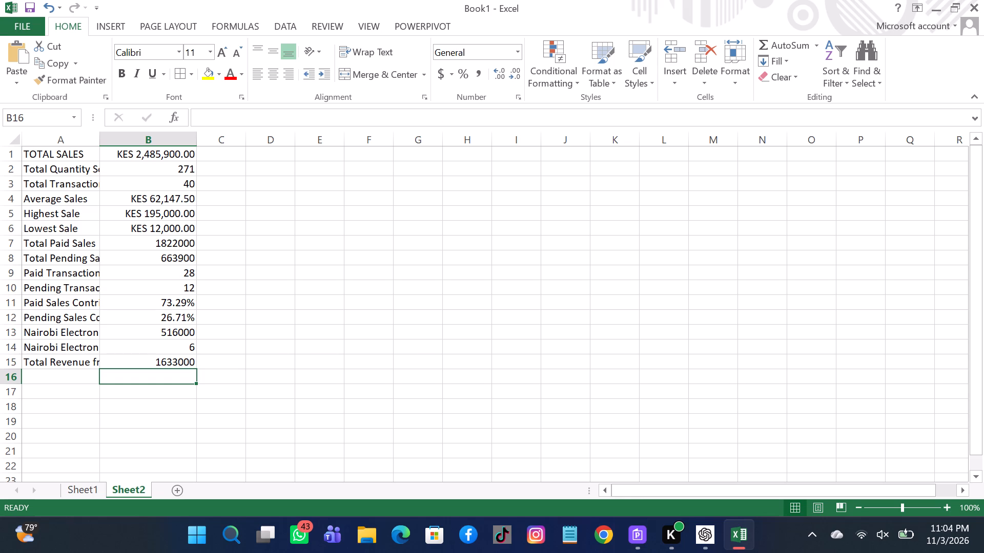
Enter the label "Western Pendind Transactions" in cell A16, below the electronics revenue label.
click(84, 370)
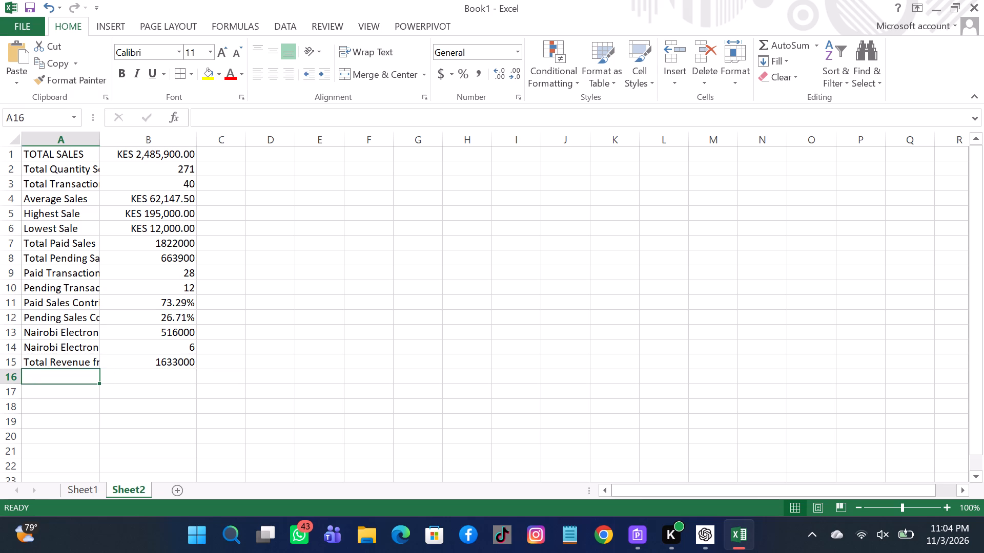
key(w)
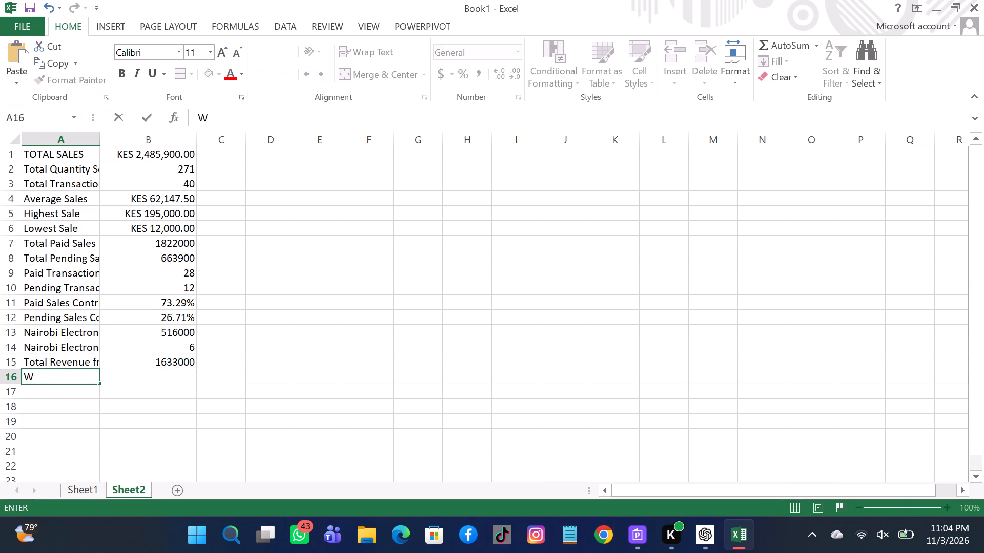
key(e)
key(s)
text(tern)
key(space)
key(p)
text(endind)
key(space)
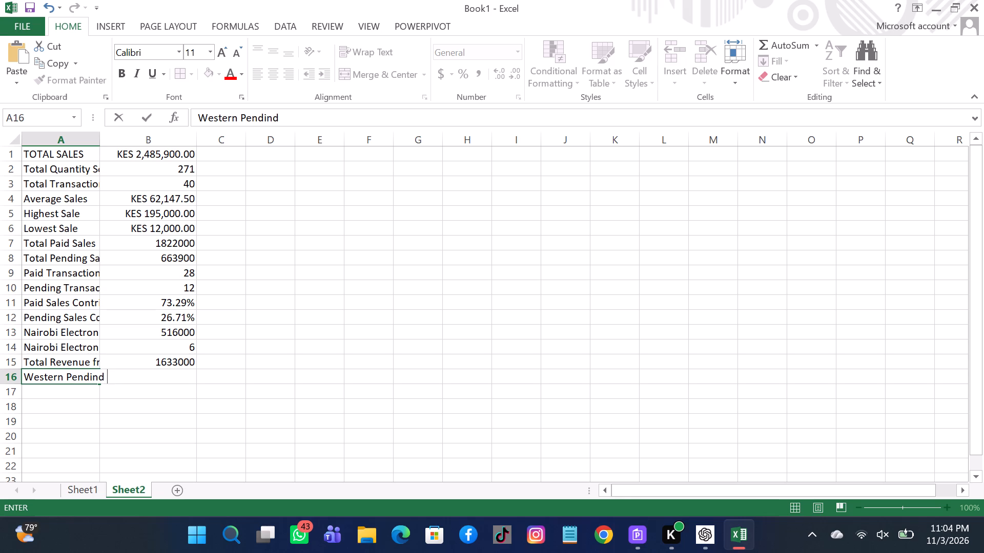
key(t)
text(ransaction)
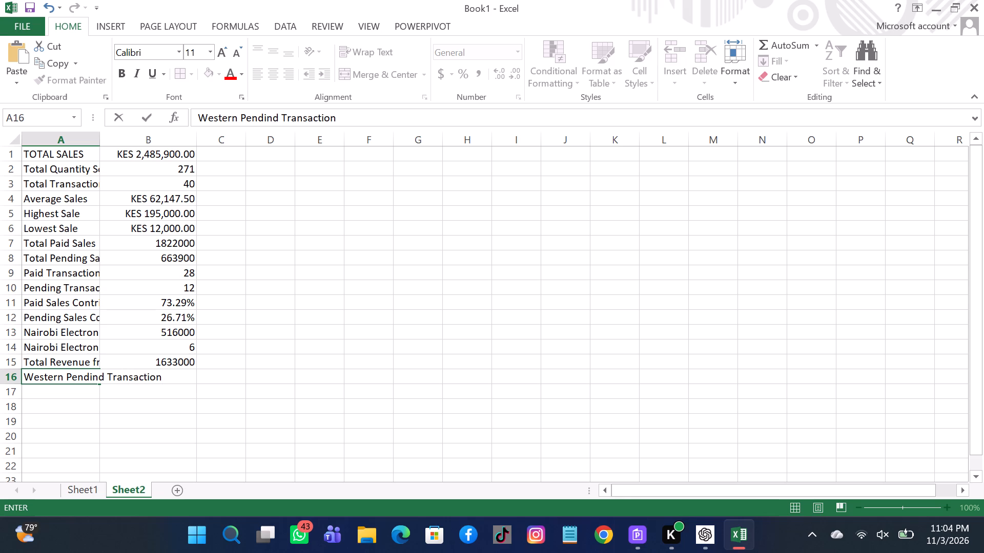
key(s)
key(Return)
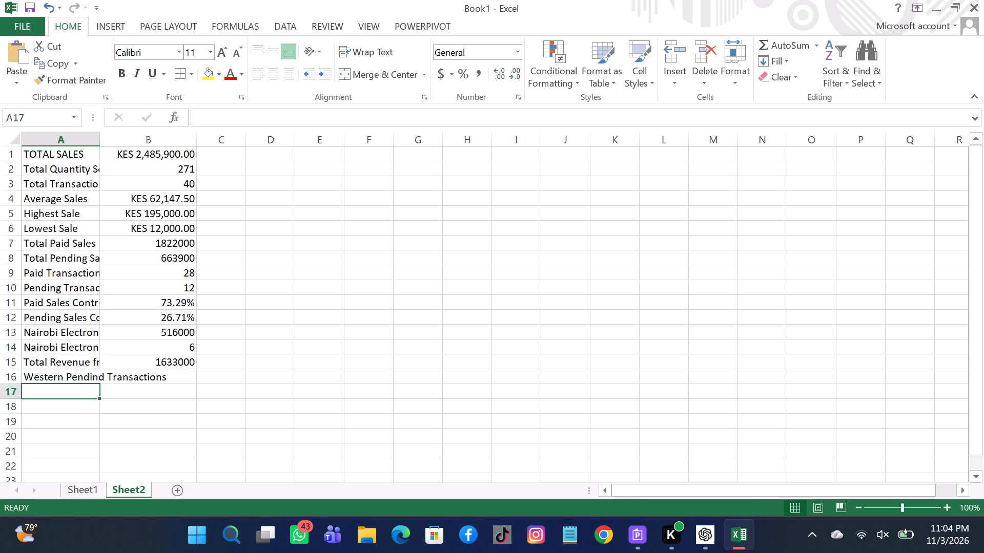
Correct the misspelled word in the A16 label so it reads "Western Pending Transactions".
click(55, 377)
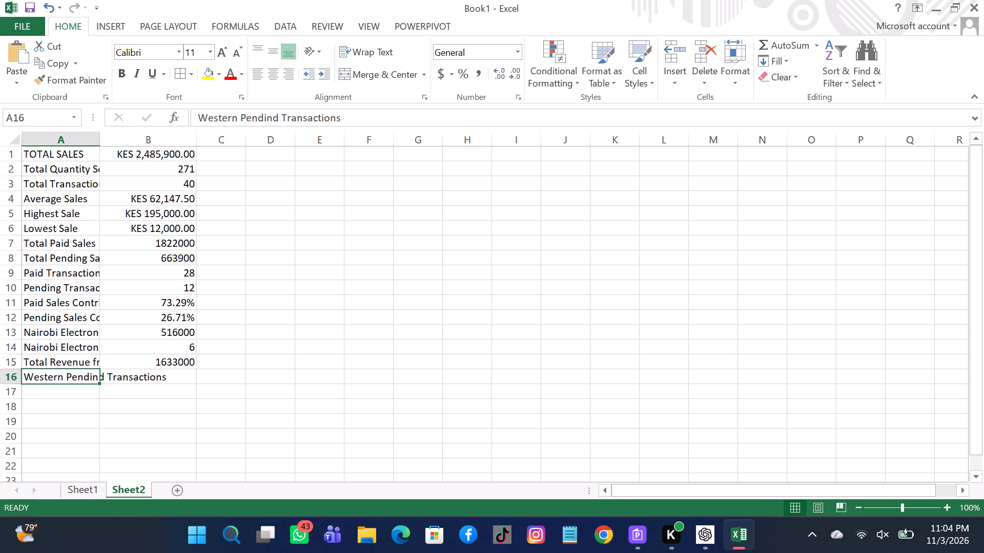
click(278, 114)
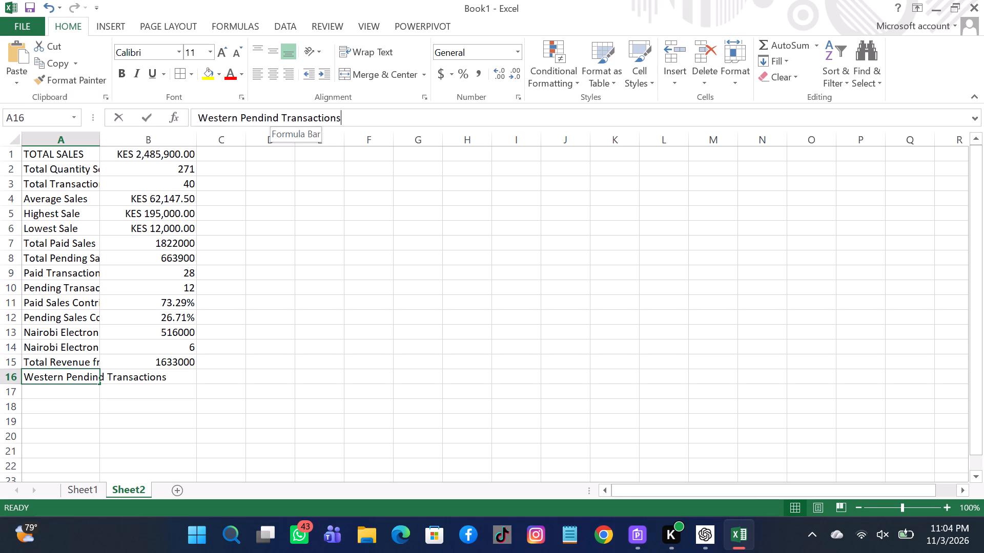
key(BackSpace)
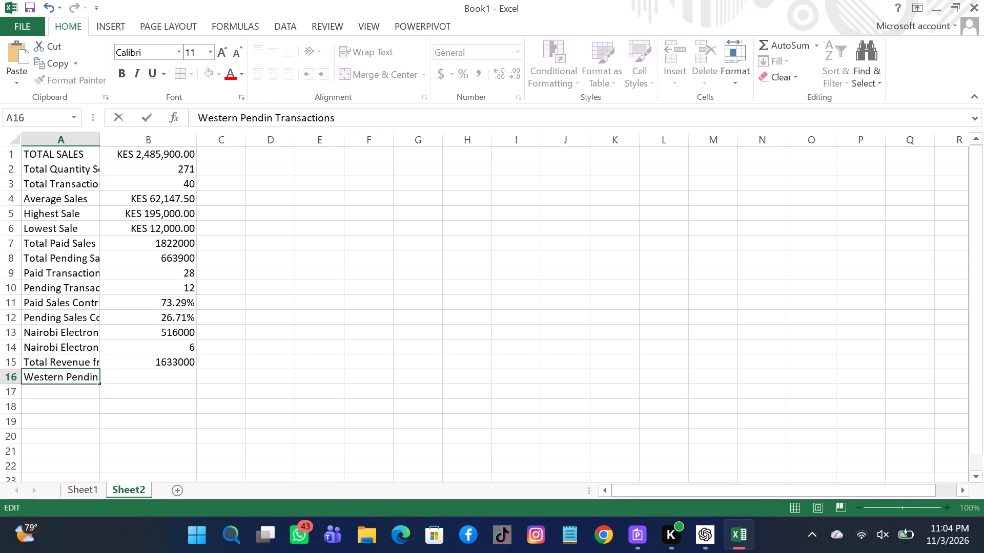
key(g)
key(Return)
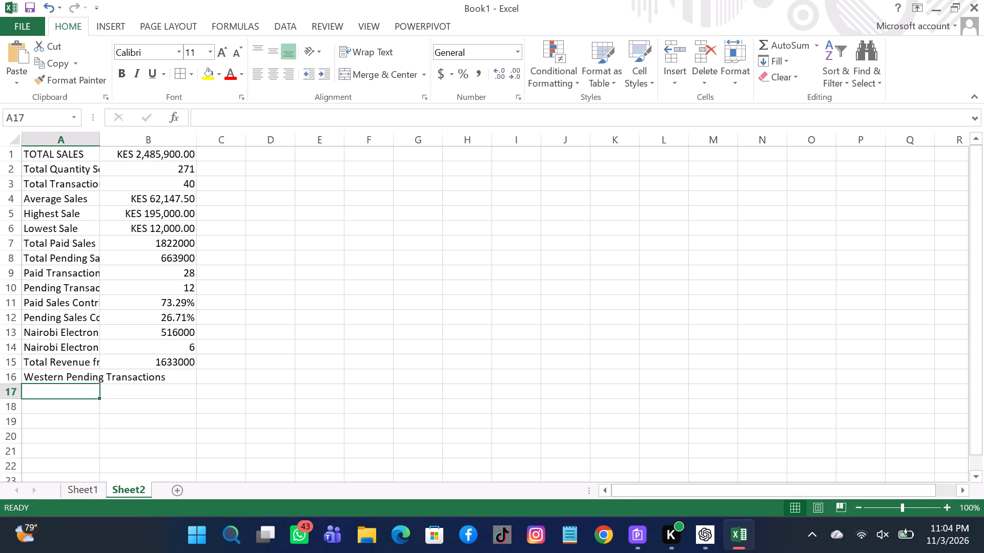
Start a formula in B16 with =SUM for the Western pending transactions.
click(166, 378)
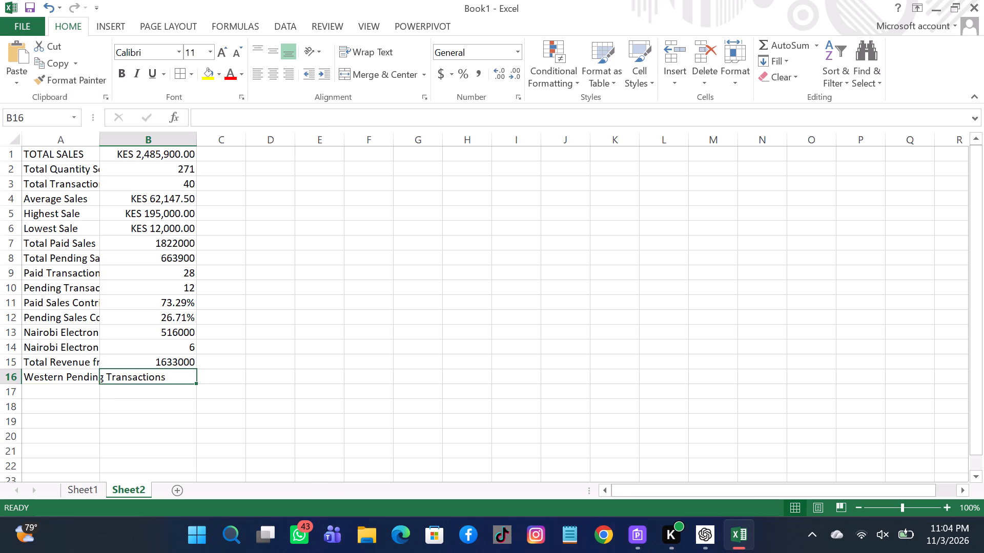
key(equal)
text(SUM)
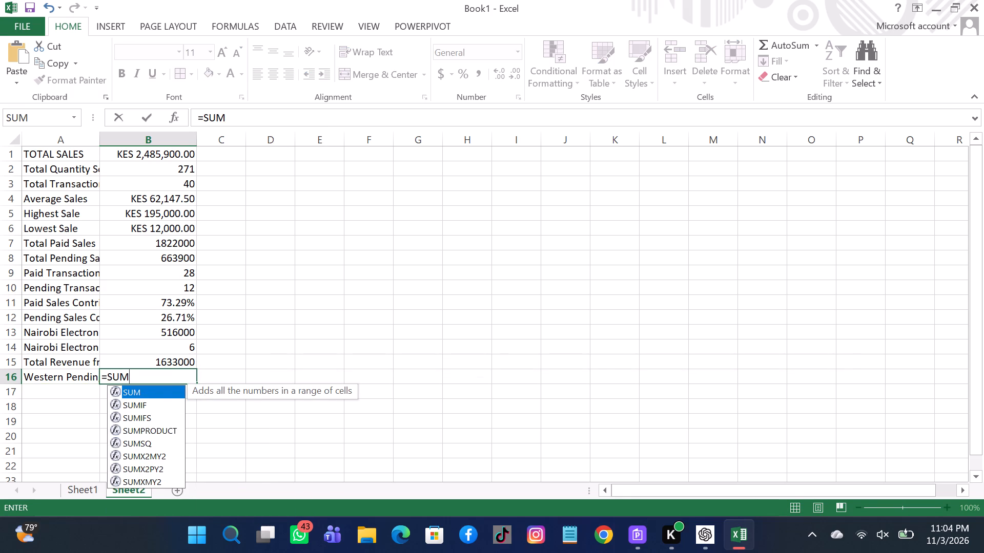
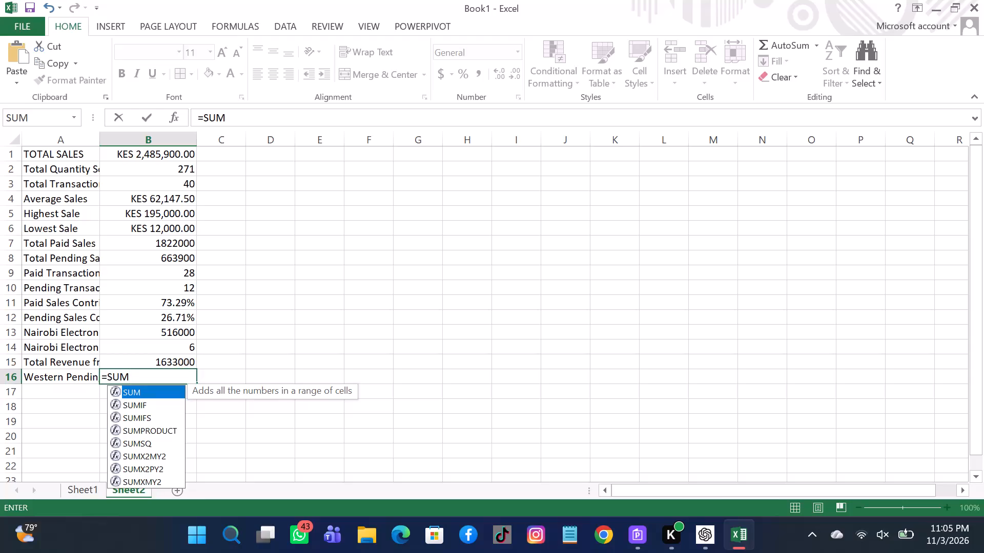
Extend the function name in the B16 formula to SUMPRODUCT and follow it with two opening parentheses.
key(shift+parenleft)
key(BackSpace)
text(PROC)
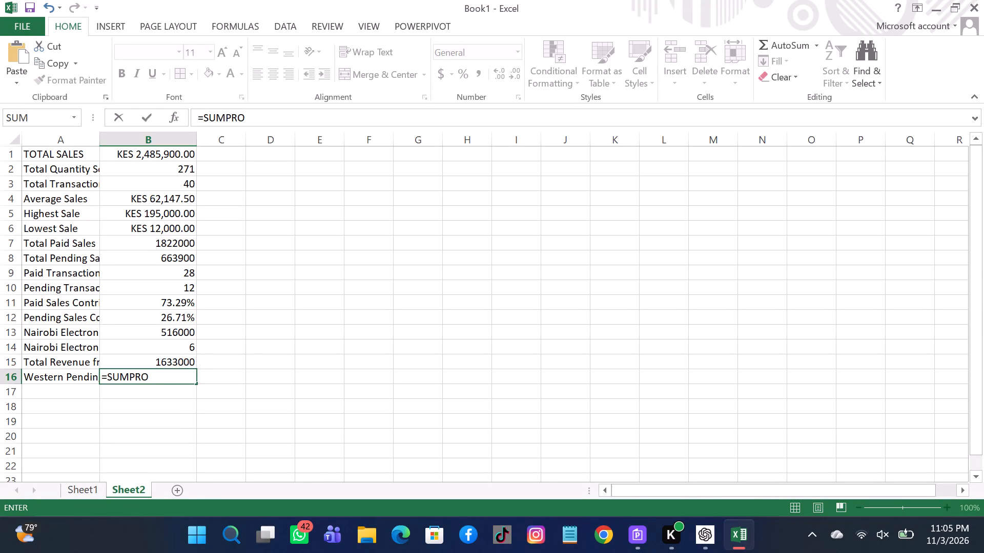
key(BackSpace)
text(DUCT)
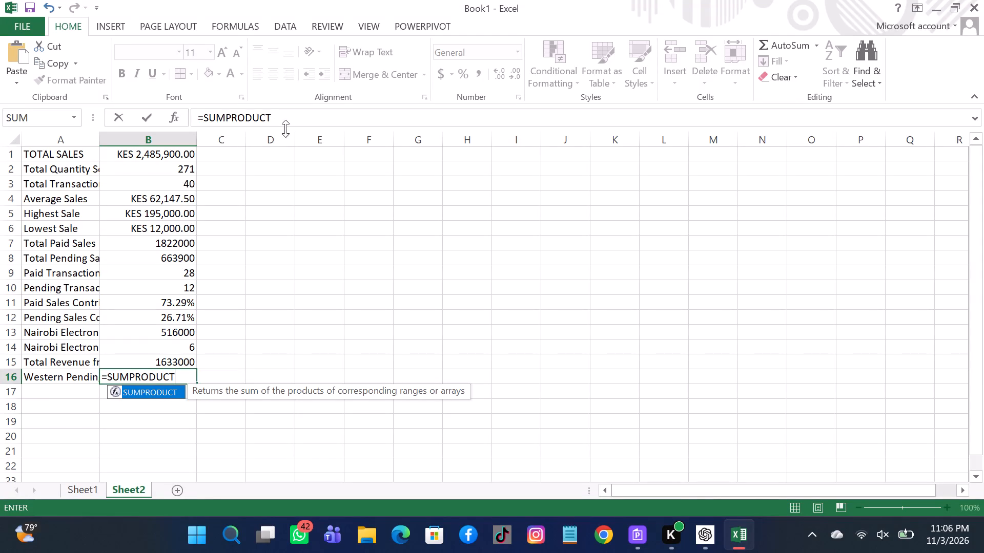
click(273, 119)
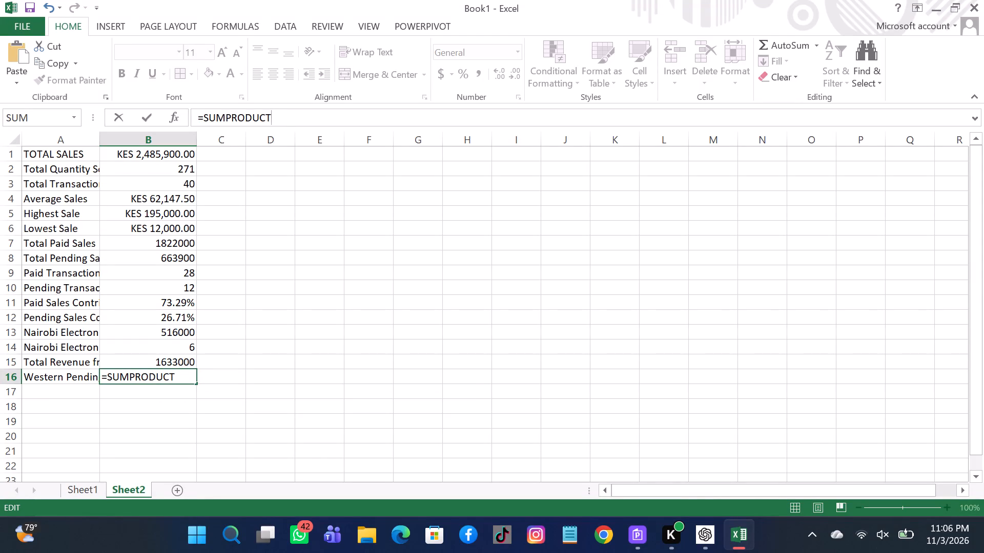
text((()
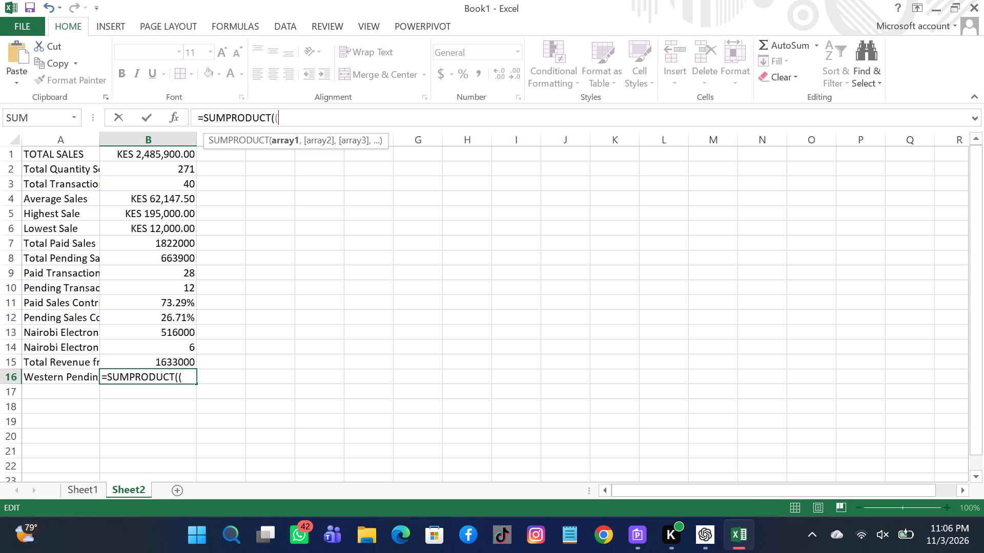
Add the region condition Sheet1!E2:E41="Western" with its closing parenthesis to the B16 SUMPRODUCT formula.
key(s)
text(heet1)
key(shift+exclam)
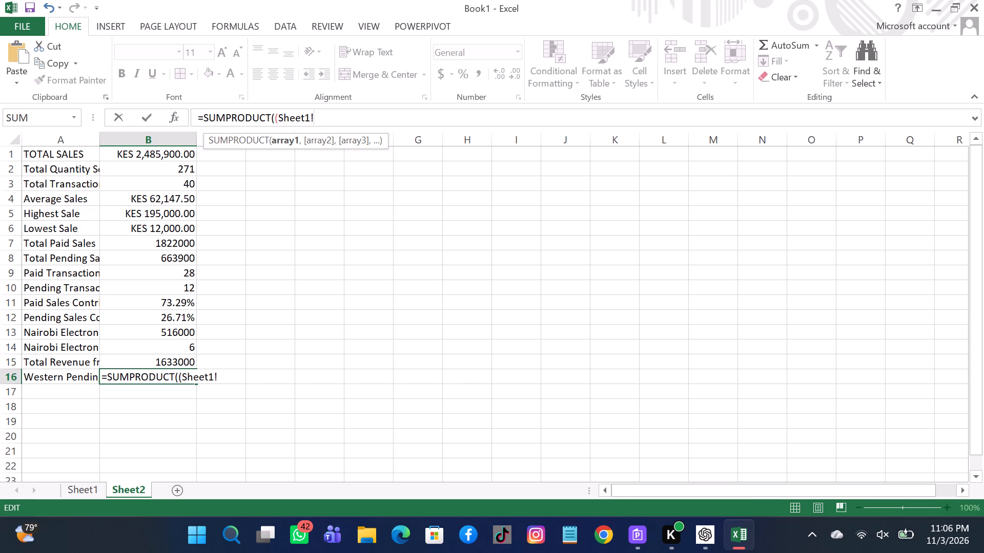
key(e)
key(2)
key(shift+colon)
key(e)
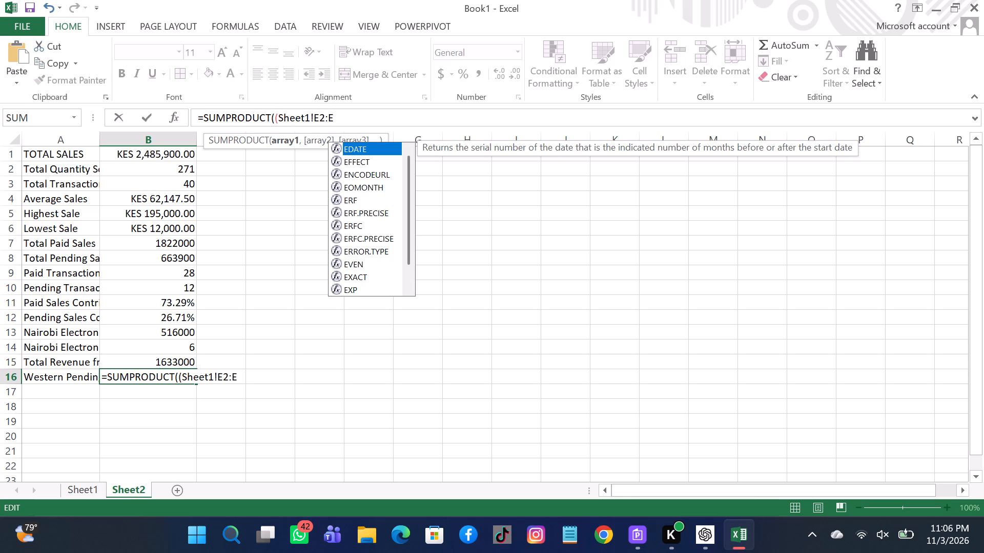
text(41)
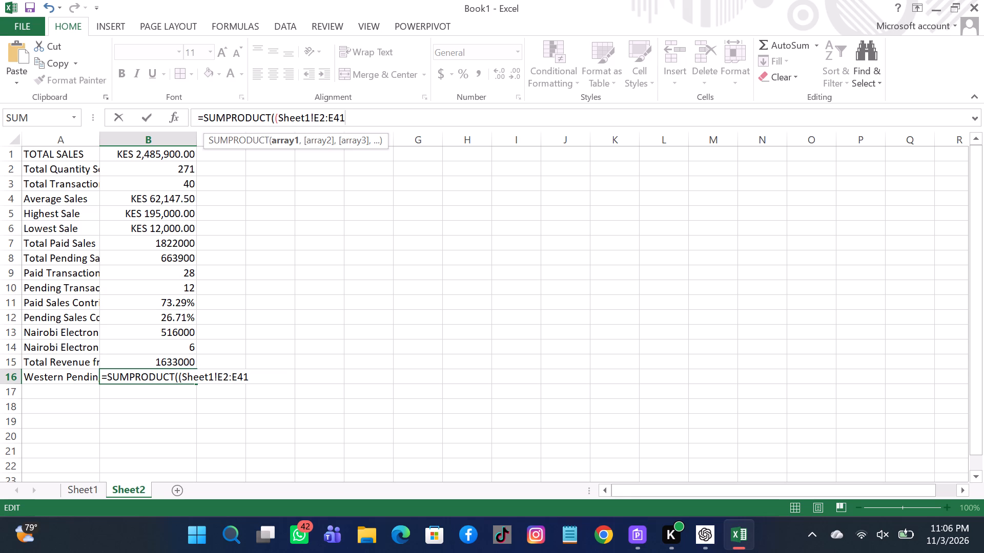
key(equal)
key(shift+quotedbl)
key(w)
text(ester)
key(n)
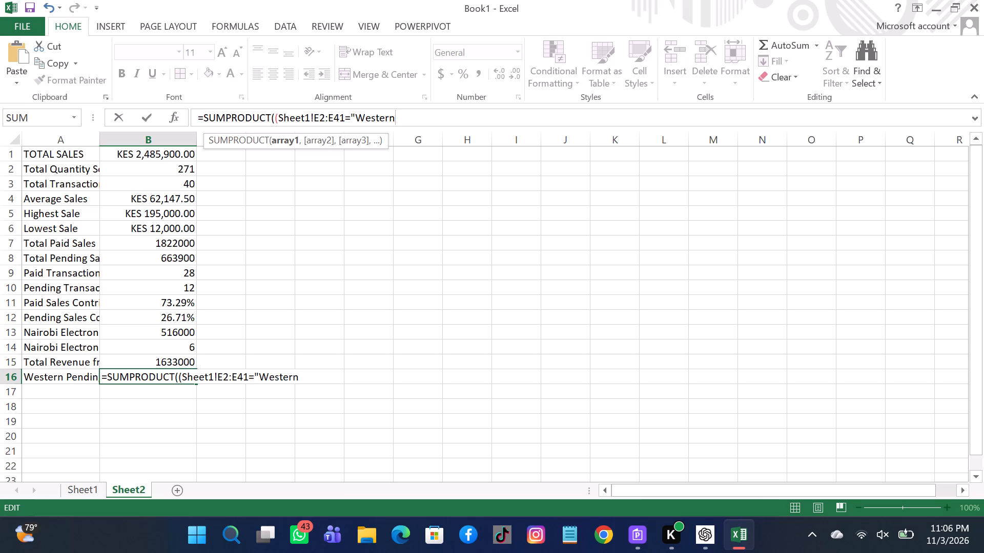
key(shift+quotedbl)
key(shift+parenright)
Multiply the condition by Sheet1!K2:K41="Pending" in B16, end with two closing parentheses, and commit the formula, accepting the proposed correction.
key(shift+asterisk)
key(s)
text(he)
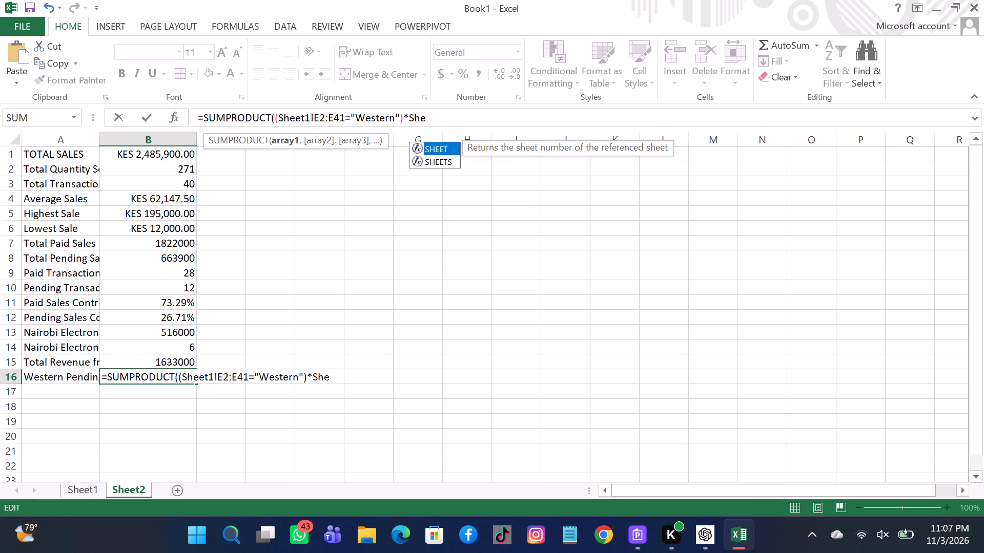
text(et1)
key(shift+exclam)
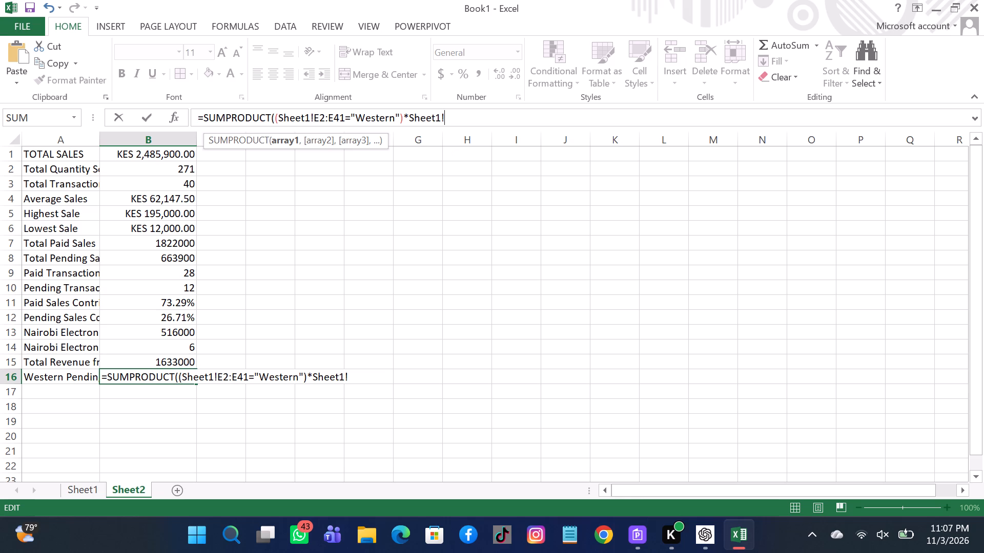
text(K2)
text(:K41)
key(equal)
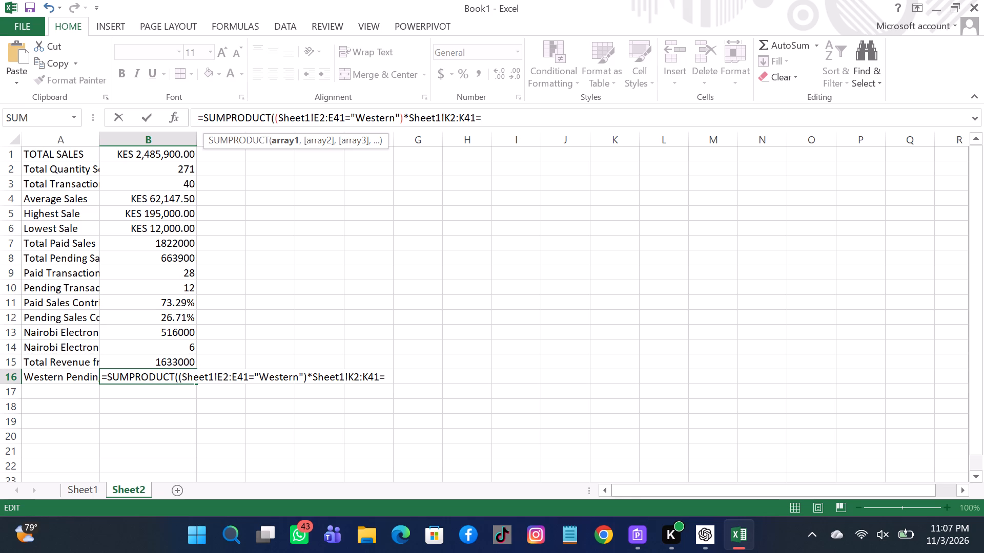
key(shift+quotedbl)
key(p)
text(endin)
key(g)
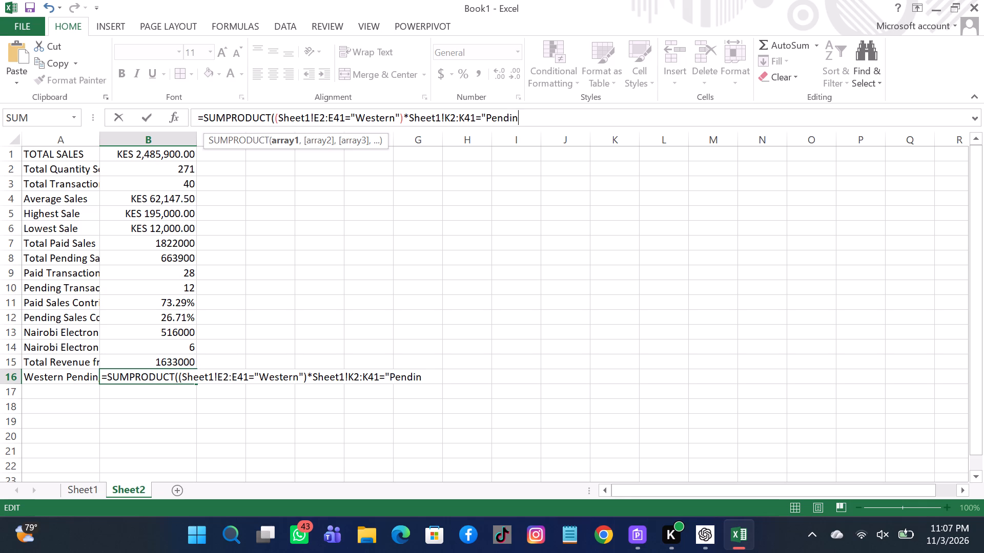
text(")))
key(Return)
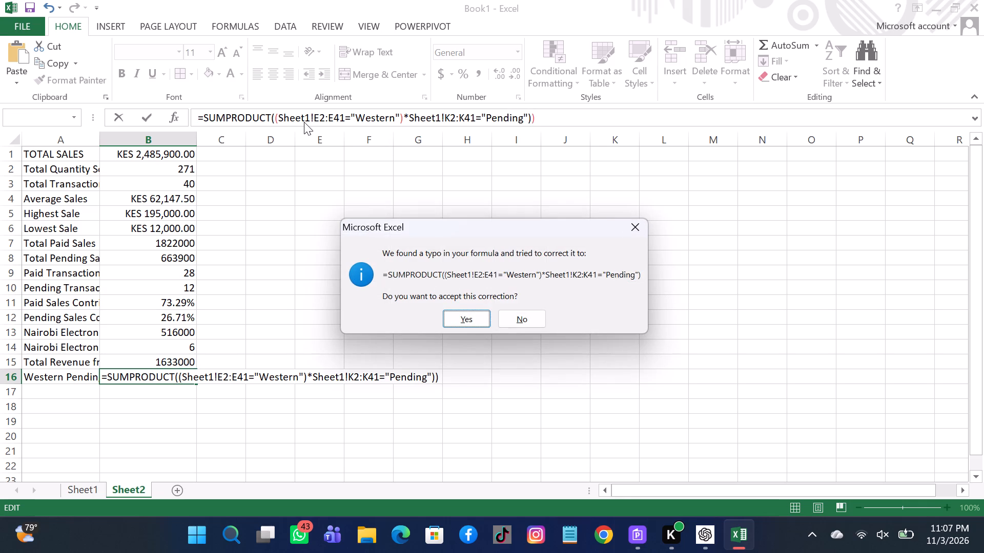
click(458, 321)
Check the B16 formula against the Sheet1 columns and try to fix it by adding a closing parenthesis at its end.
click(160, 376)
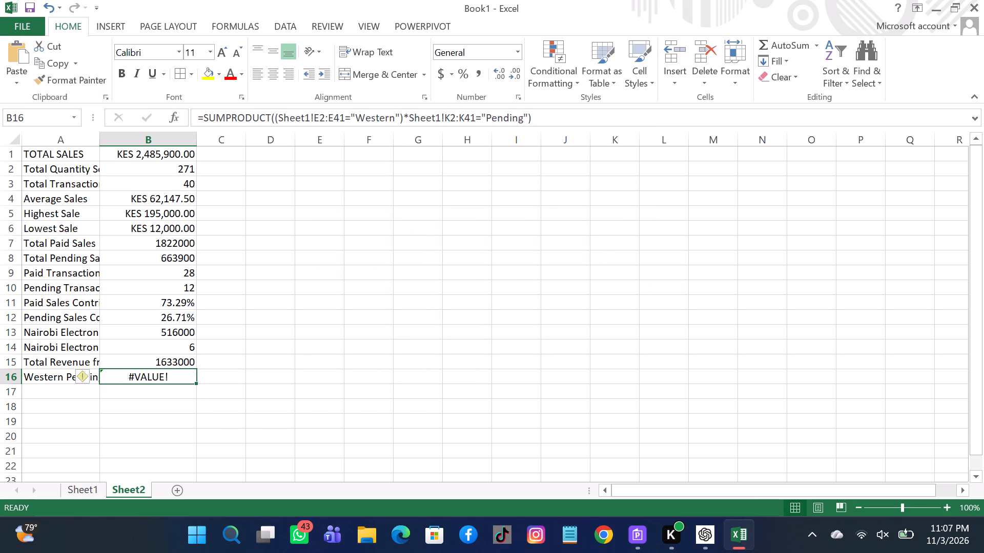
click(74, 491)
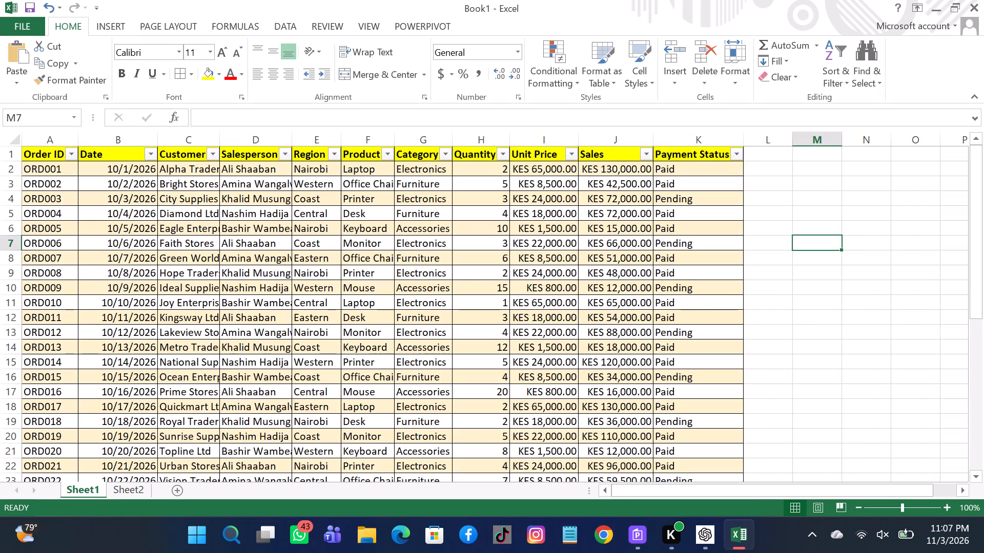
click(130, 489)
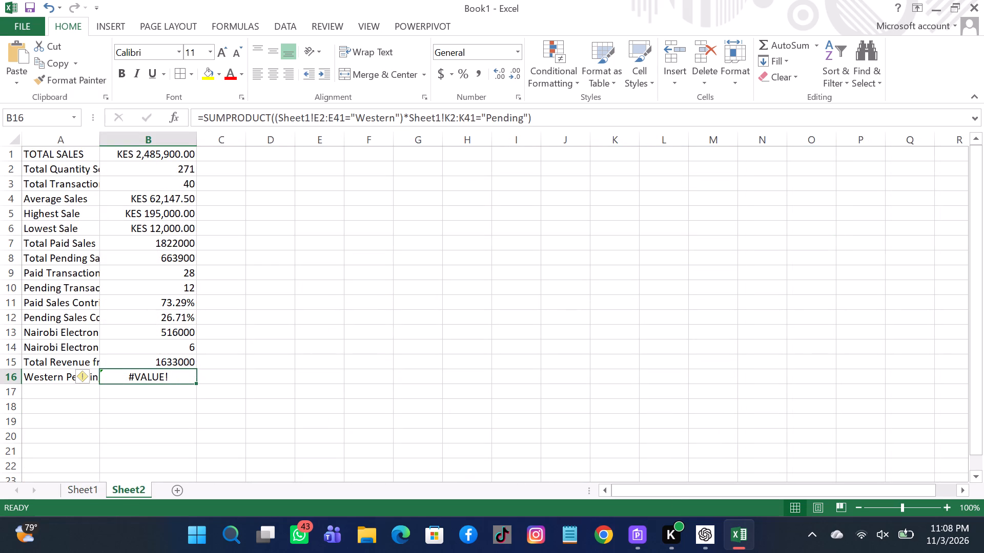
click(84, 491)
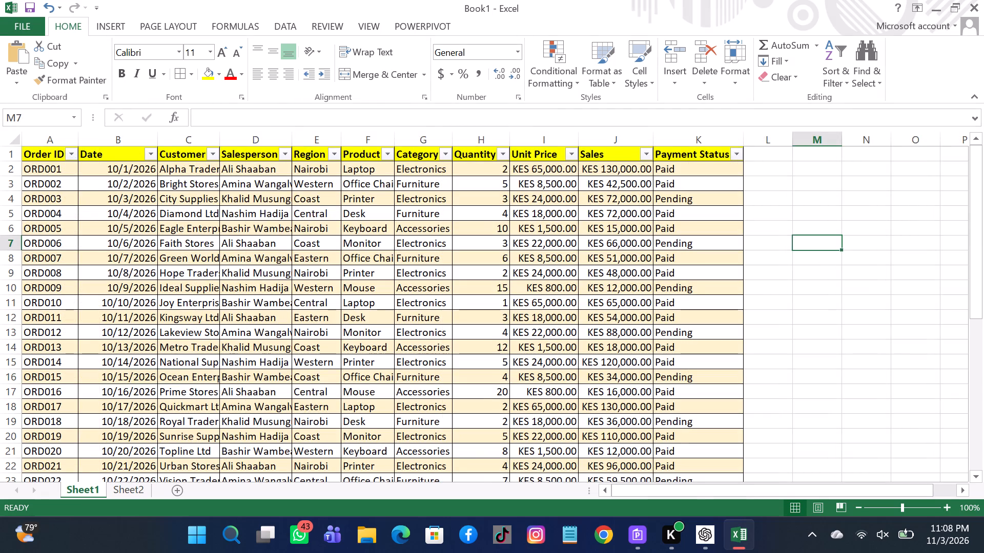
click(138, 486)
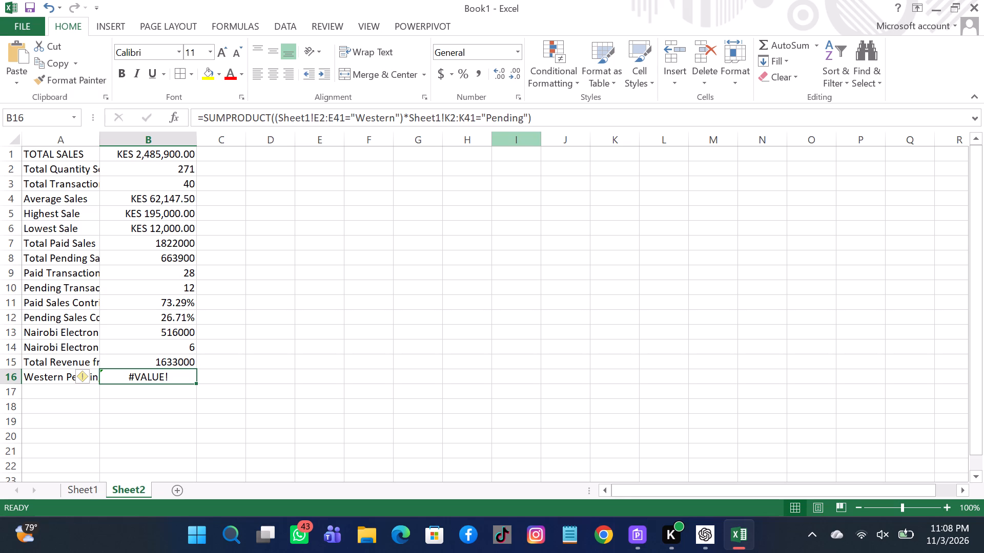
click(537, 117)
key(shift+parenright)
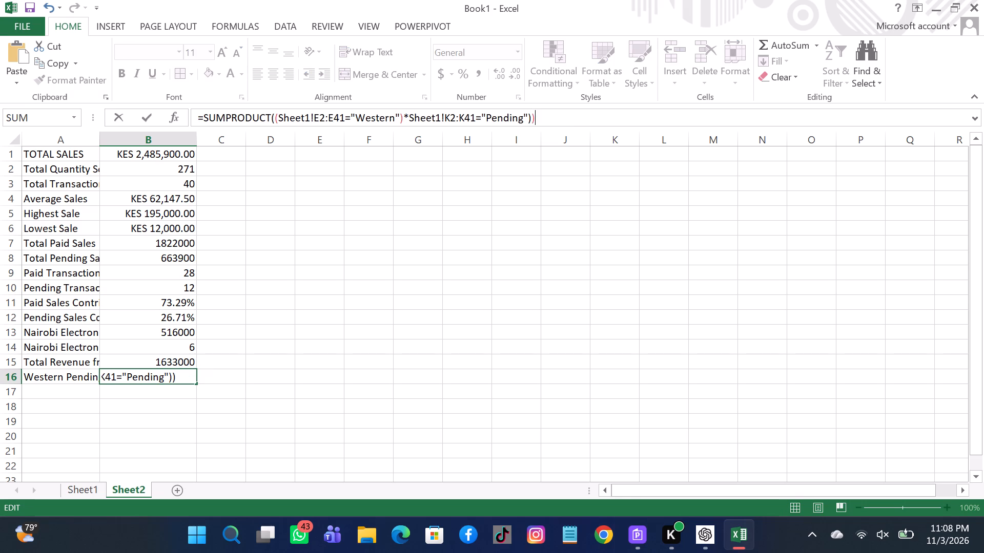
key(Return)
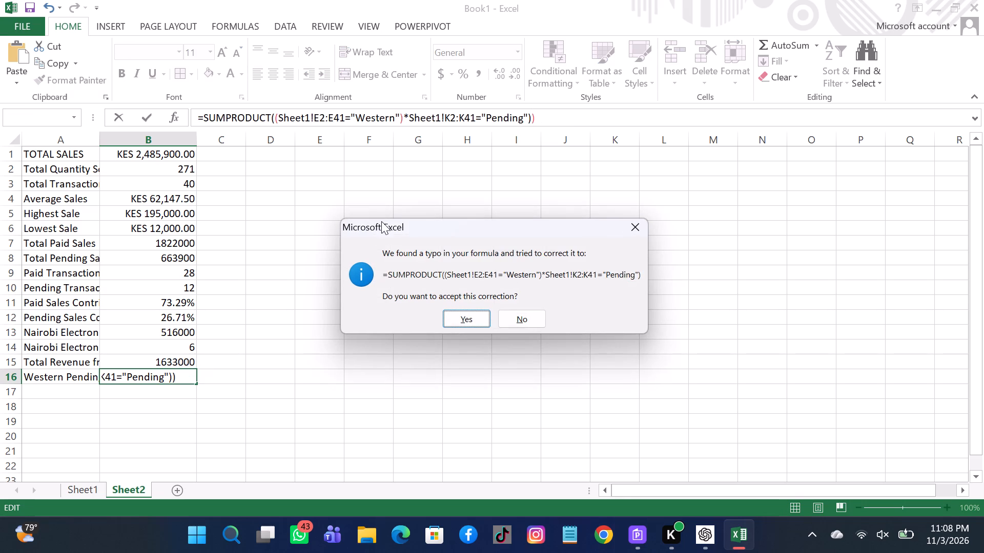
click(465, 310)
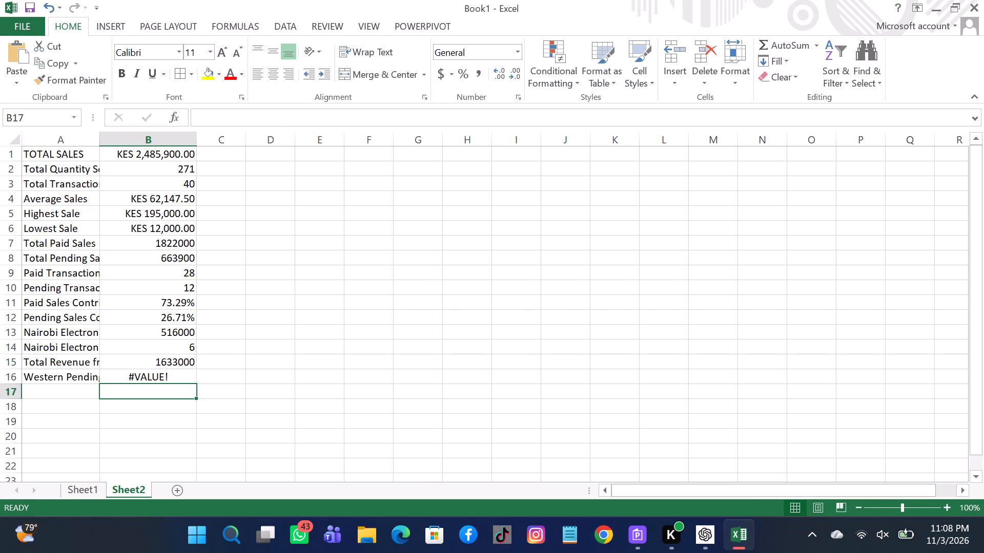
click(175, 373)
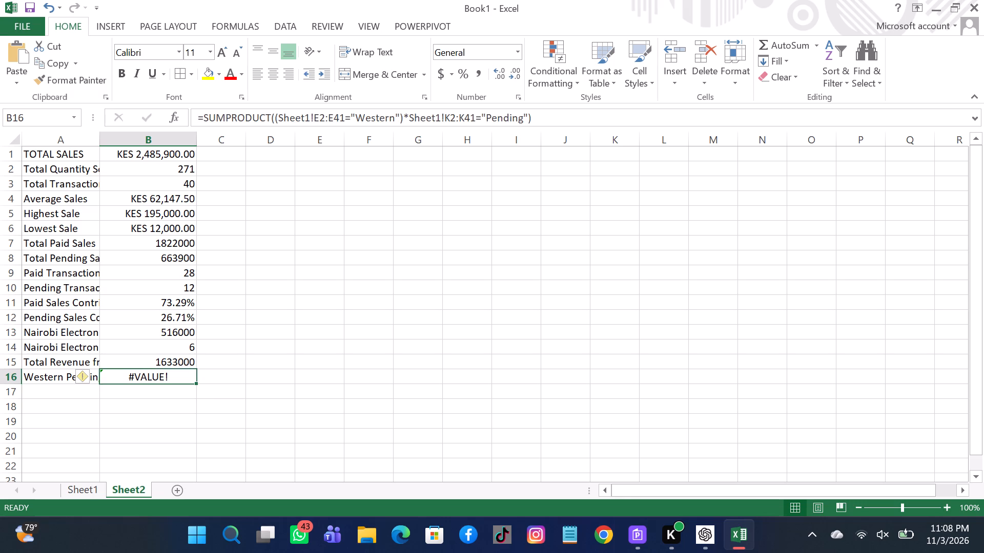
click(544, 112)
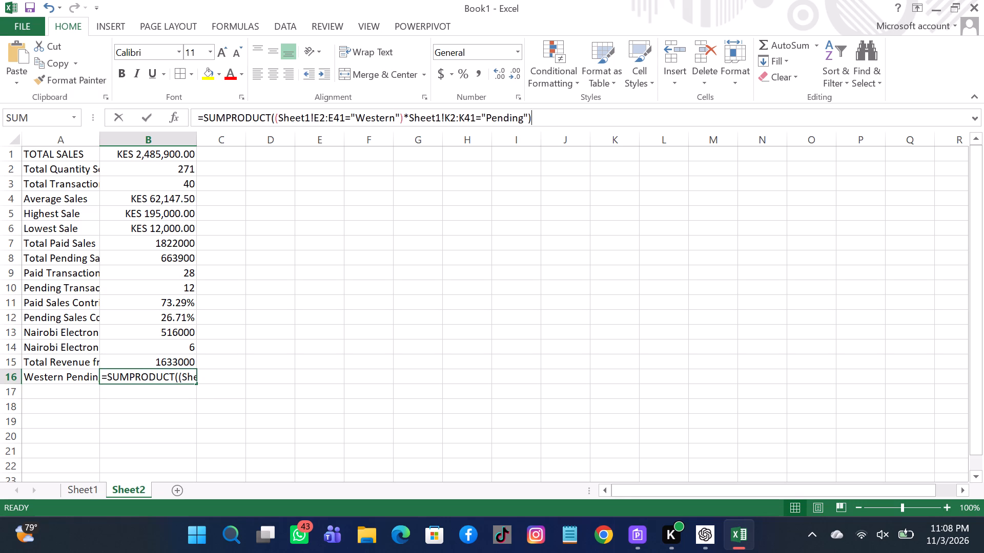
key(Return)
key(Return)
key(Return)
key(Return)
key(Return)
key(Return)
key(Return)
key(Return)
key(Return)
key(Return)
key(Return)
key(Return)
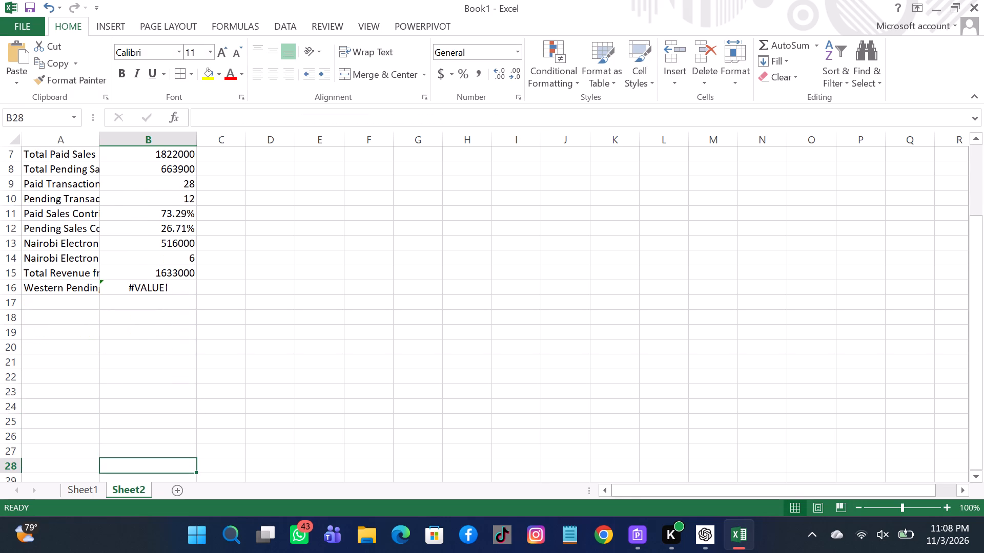
Open the Western pending transactions formula in B16 for editing and delete its entire existing text.
click(162, 286)
click(553, 105)
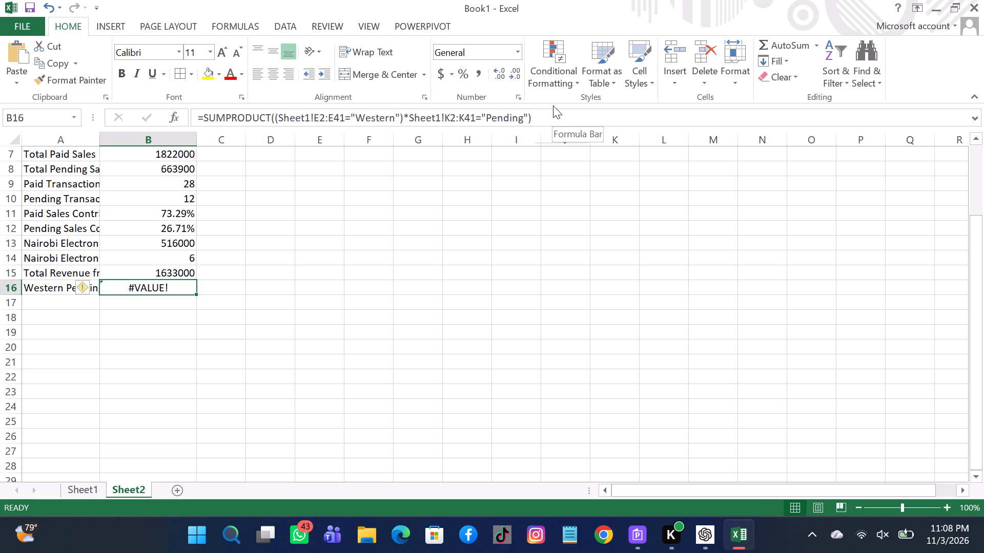
click(552, 109)
key(BackSpace)
key(BackSpace)
key(BackSpace)
key(BackSpace)
key(BackSpace)
key(BackSpace)
key(BackSpace)
key(BackSpace)
key(BackSpace)
key(BackSpace)
key(BackSpace)
key(BackSpace)
key(BackSpace)
key(BackSpace)
key(BackSpace)
key(BackSpace)
key(BackSpace)
key(BackSpace)
key(BackSpace)
key(BackSpace)
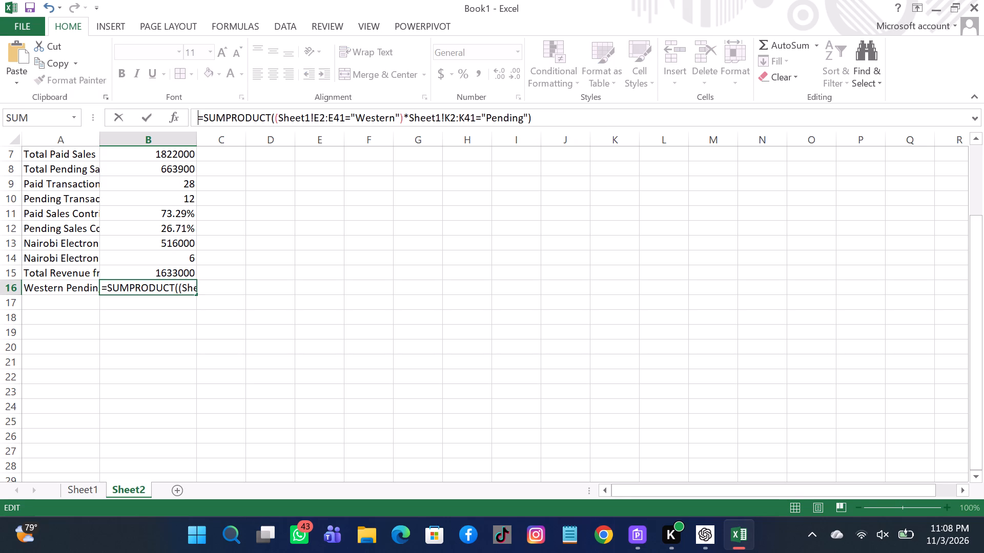
key(BackSpace)
click(542, 118)
key(BackSpace)
key(BackSpace)
key(BackSpace)
key(BackSpace)
key(BackSpace)
key(BackSpace)
key(BackSpace)
key(BackSpace)
key(BackSpace)
key(BackSpace)
key(BackSpace)
key(BackSpace)
key(BackSpace)
key(BackSpace)
key(BackSpace)
key(BackSpace)
key(BackSpace)
key(BackSpace)
key(BackSpace)
key(BackSpace)
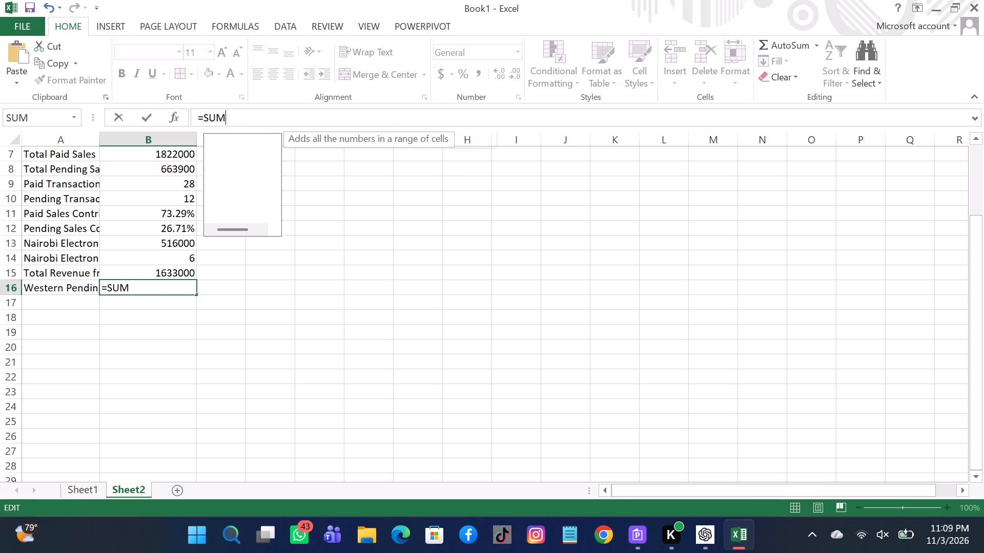
Start a new formula in B16 with =SUMMPRODUCT followed by two opening parentheses.
key(equal)
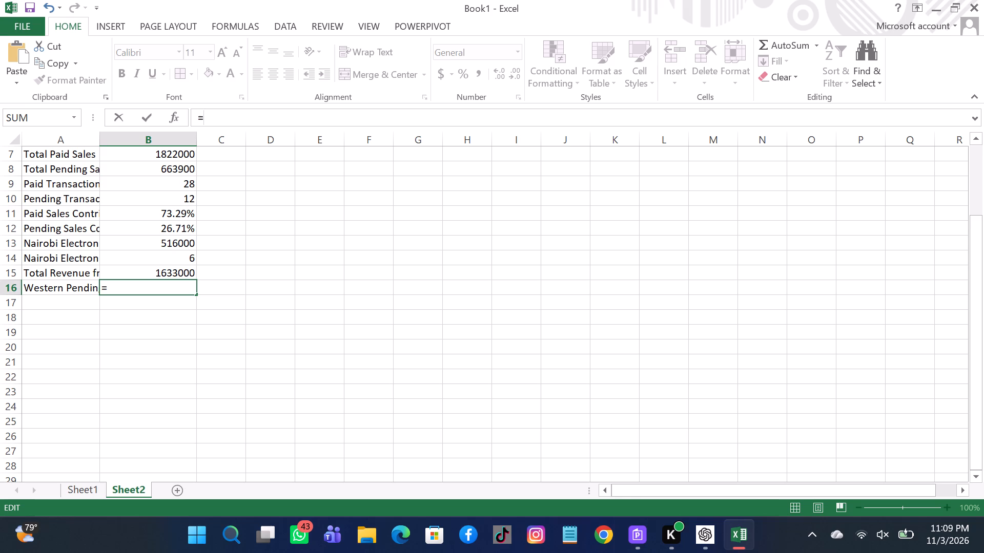
text(SUMM)
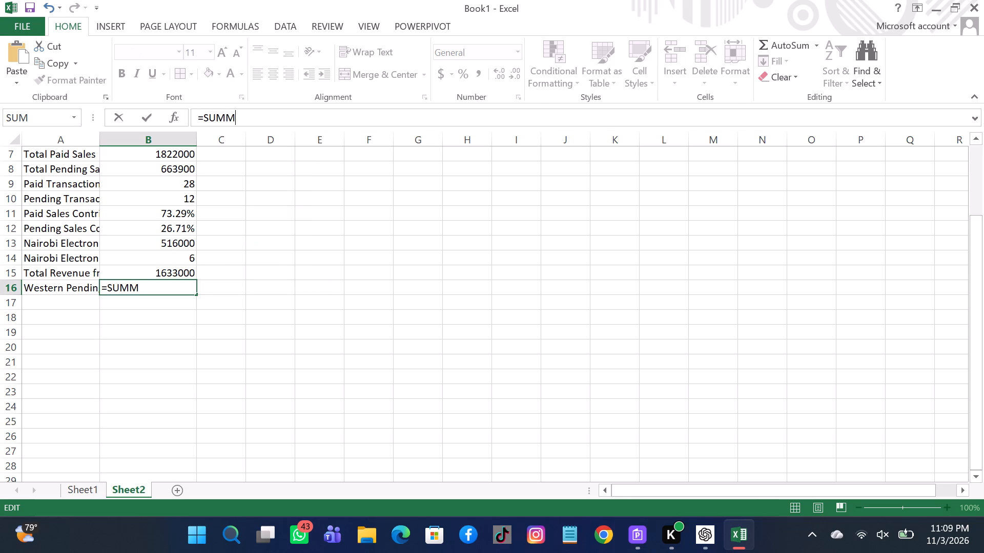
text(PRO)
text(DUCT)
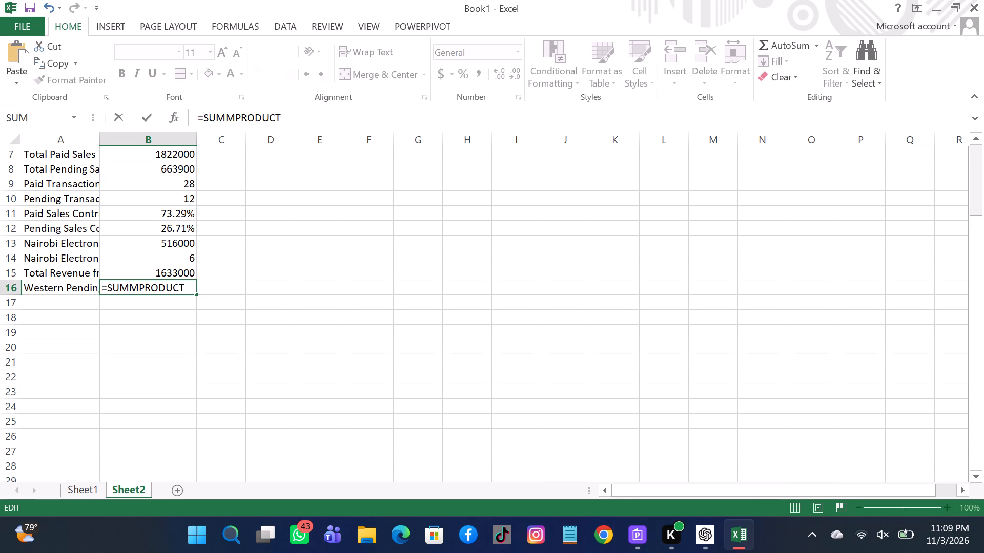
text((()
Add the region condition Sheet1!E2:E41="Western" with its closing parenthesis to the B16 formula.
key(s)
text(heet)
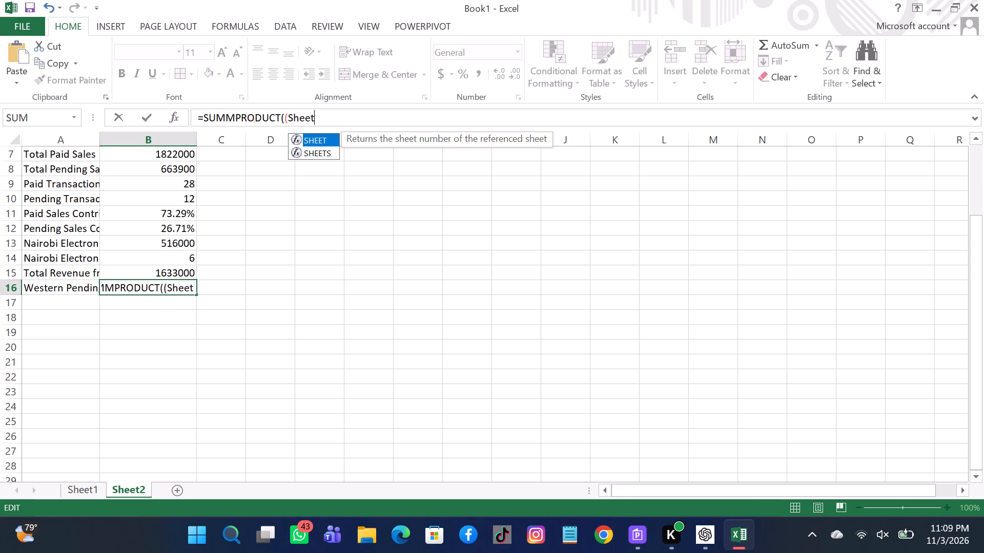
key(1)
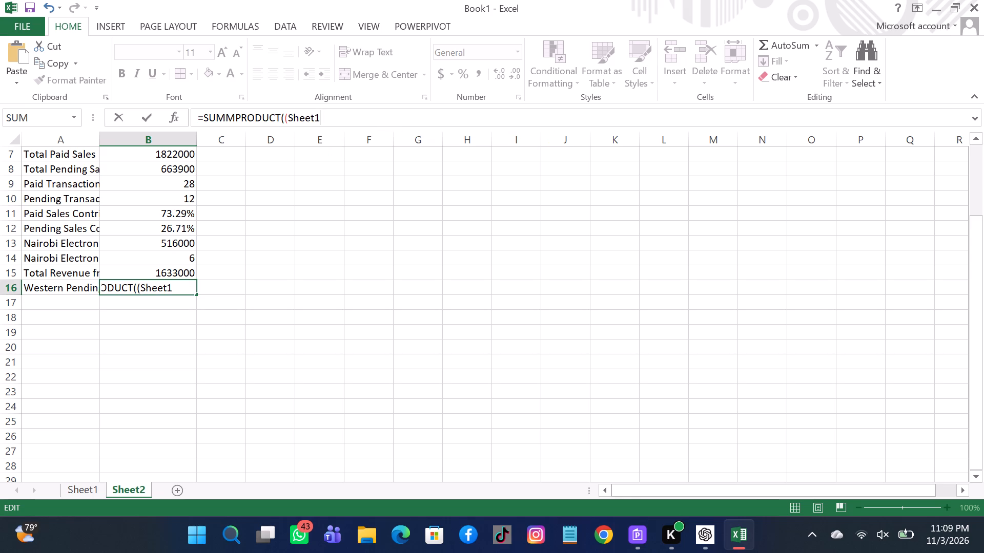
key(shift+exclam)
text(E2)
key(shift+colon)
text(E41)
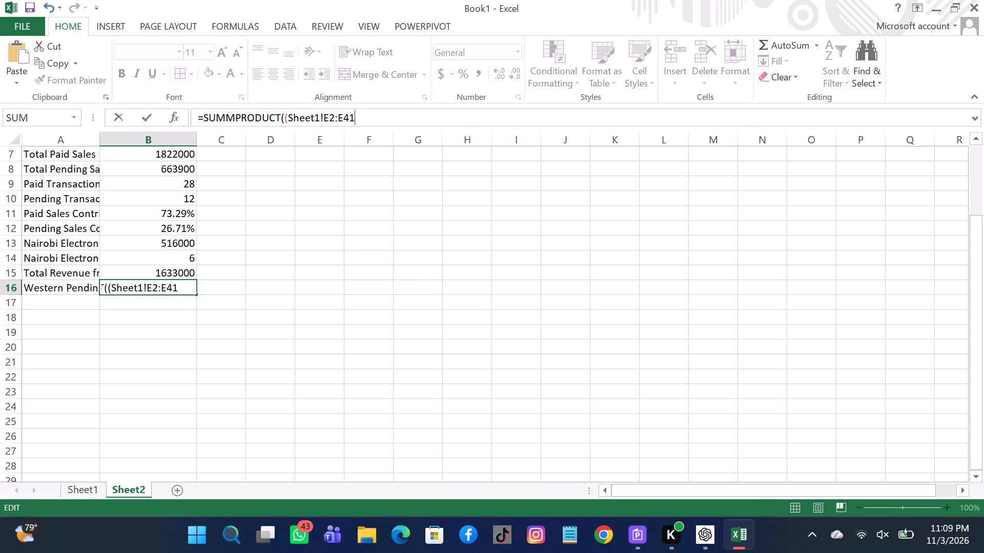
key(equal)
key(shift+quotedbl)
key(w)
text(ester)
key(n)
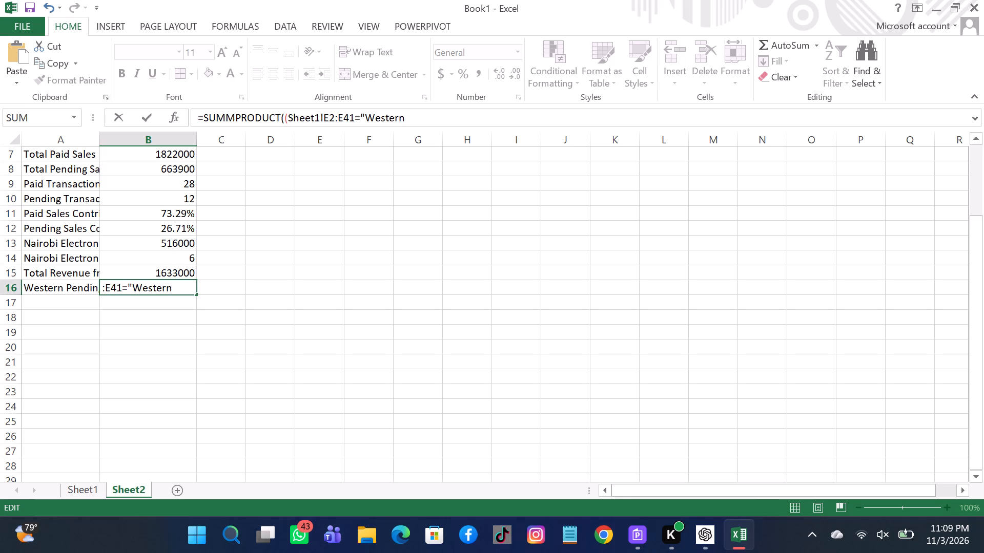
key(shift+quotedbl)
key(shift+parenright)
Multiply by the parenthesised condition (Sheet1!K2:K41="Pending") in B16, add the final closing parenthesis, and commit the formula.
key(shift+asterisk)
key(shift+parenleft)
key(s)
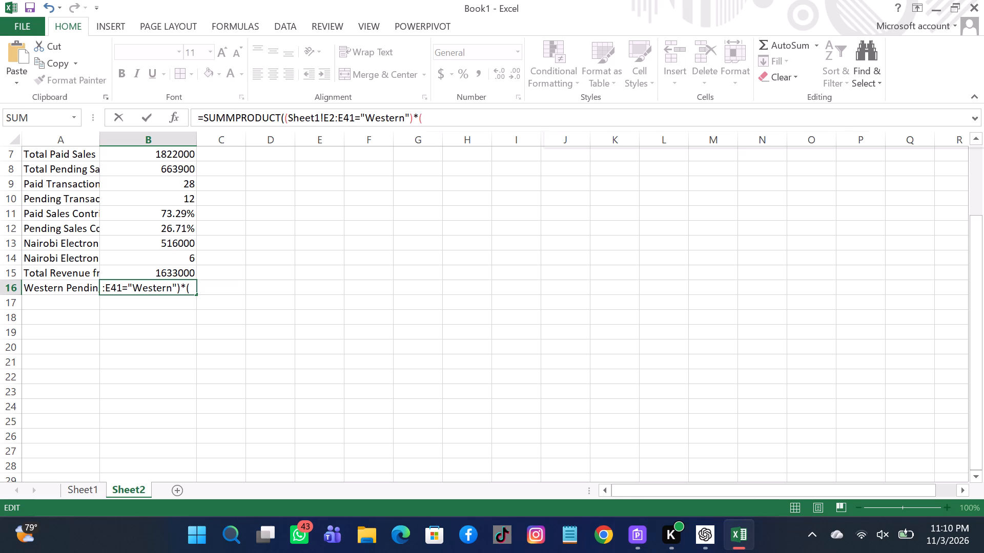
text(heet1)
key(shift+exclam)
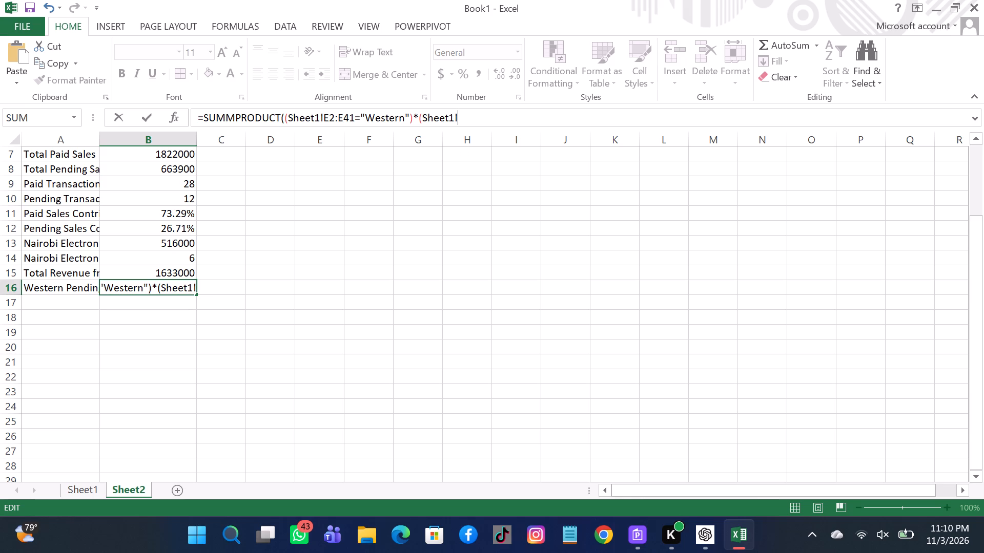
text(K2)
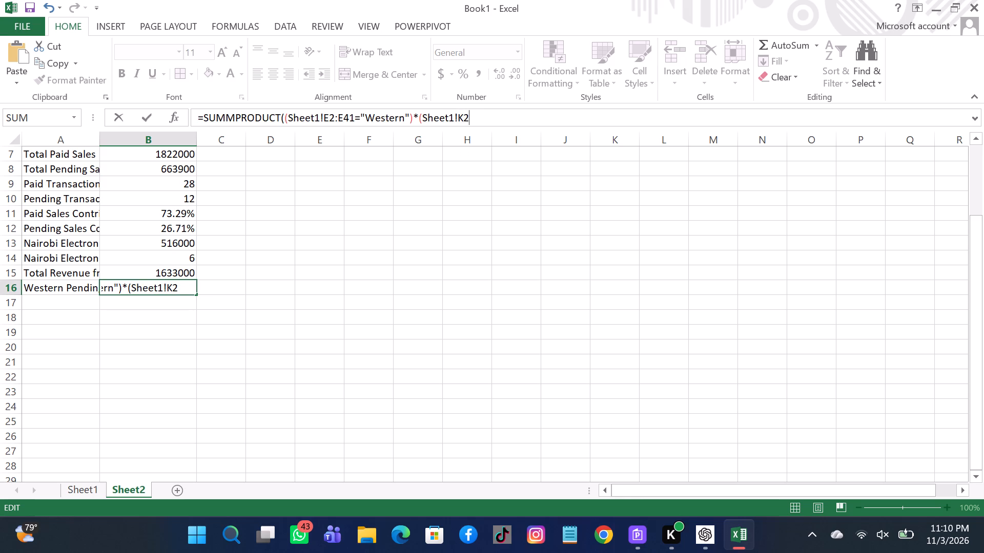
text(:K41)
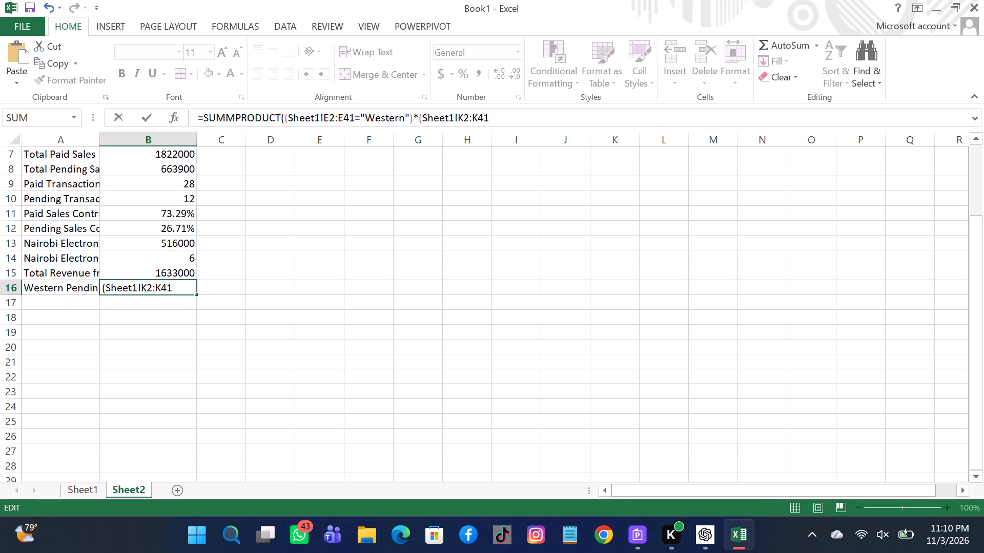
key(equal)
key(shift+quotedbl)
key(p)
key(e)
key(n)
text(ding)
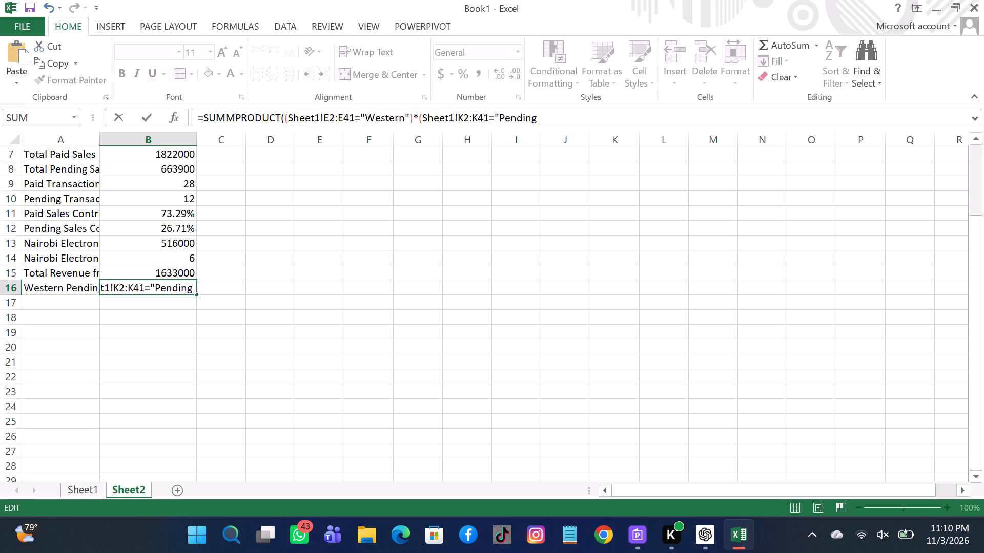
key(shift+quotedbl)
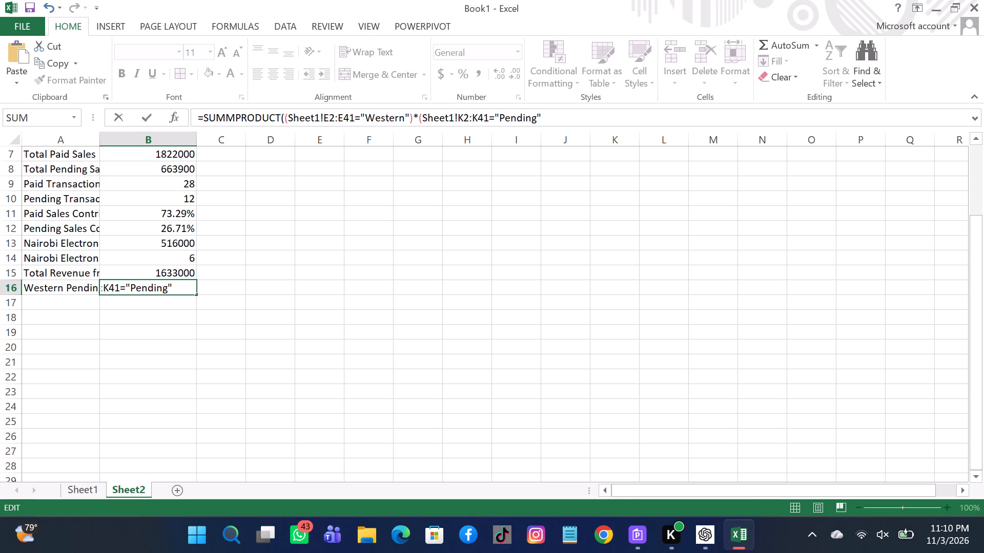
text()))
key(Return)
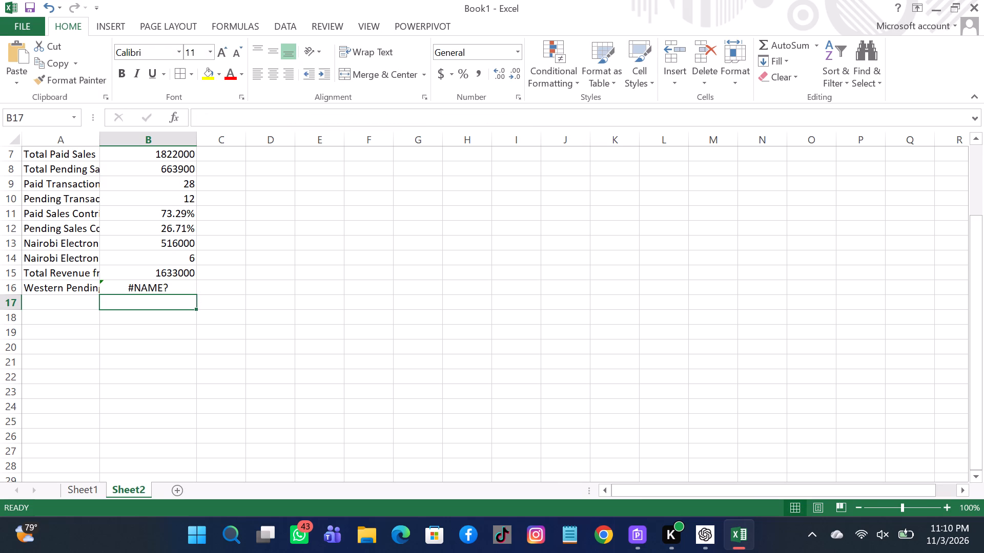
Select cell B16 containing the Western pending transactions formula.
click(161, 289)
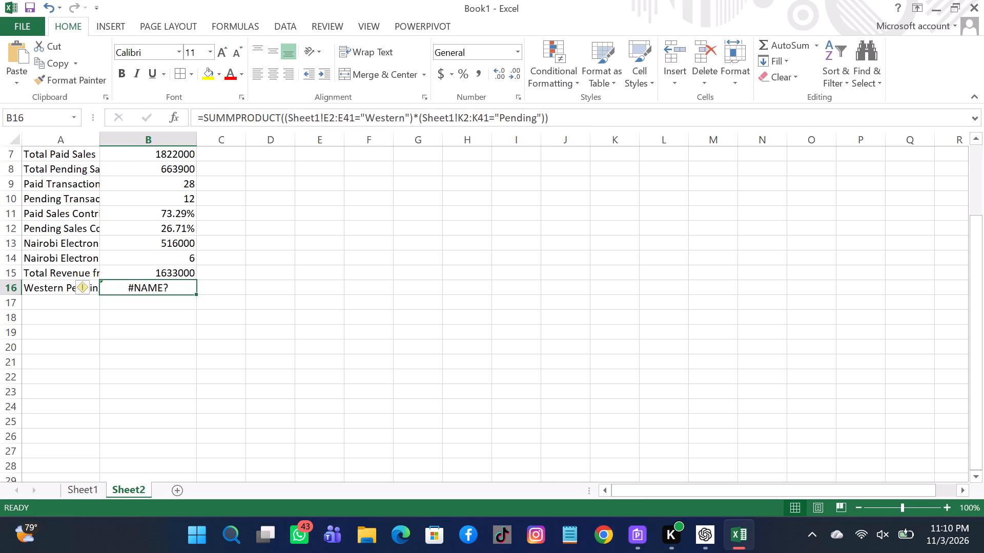
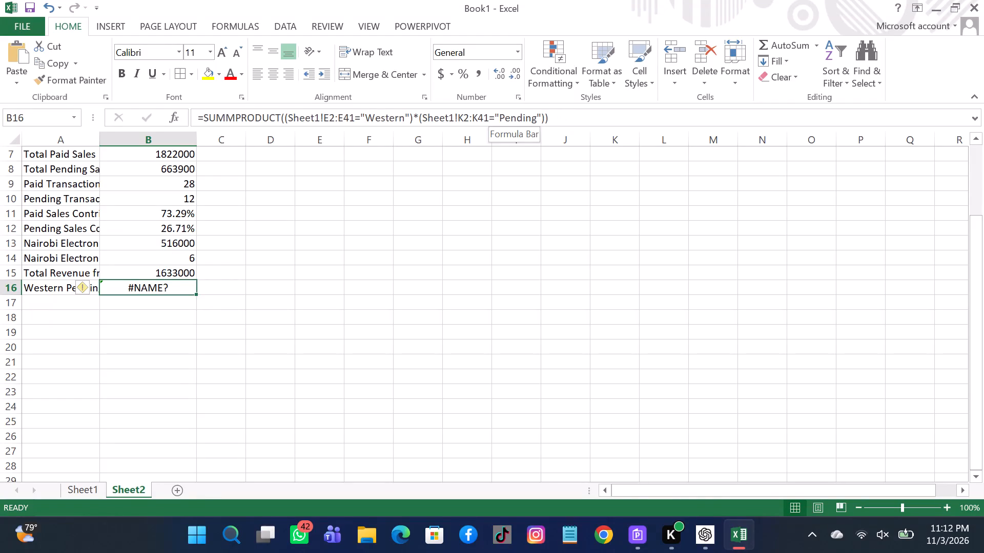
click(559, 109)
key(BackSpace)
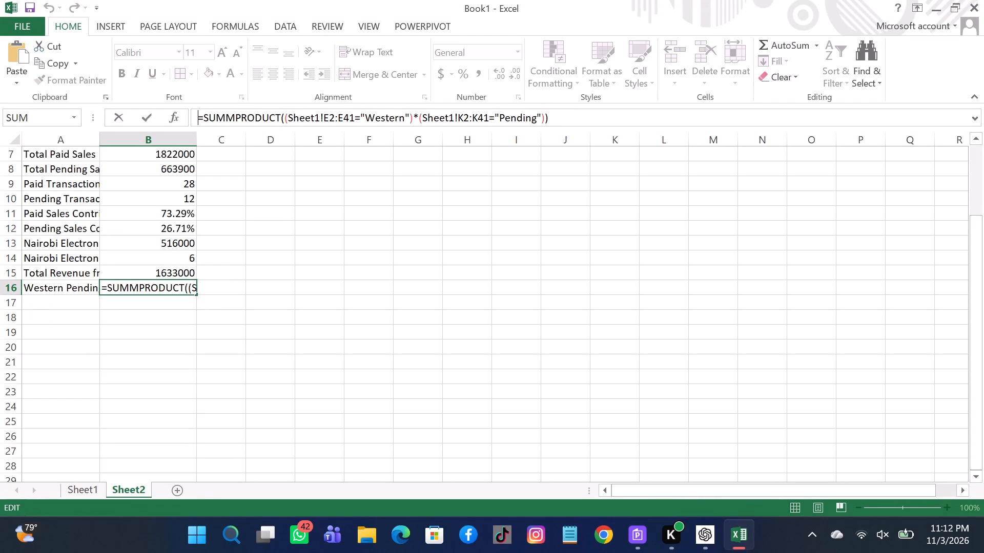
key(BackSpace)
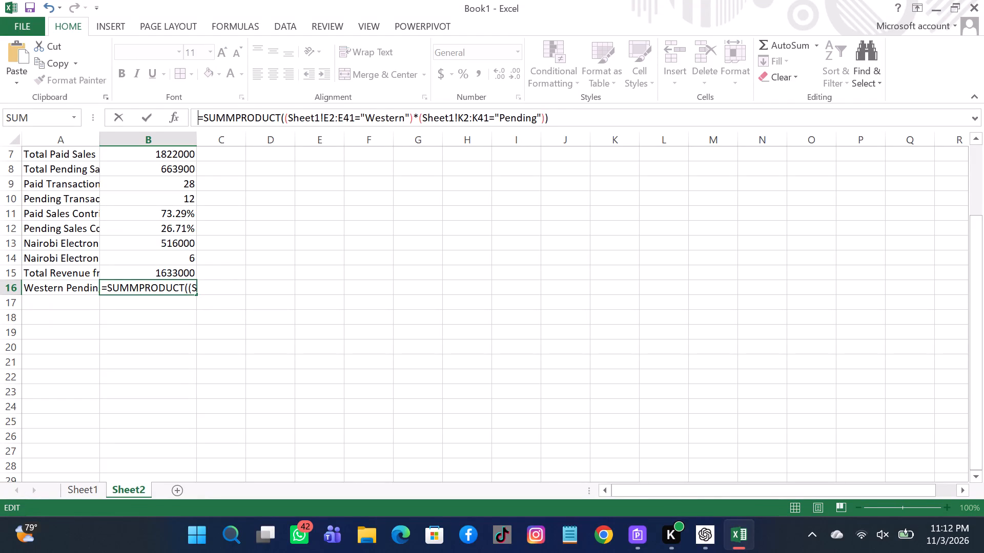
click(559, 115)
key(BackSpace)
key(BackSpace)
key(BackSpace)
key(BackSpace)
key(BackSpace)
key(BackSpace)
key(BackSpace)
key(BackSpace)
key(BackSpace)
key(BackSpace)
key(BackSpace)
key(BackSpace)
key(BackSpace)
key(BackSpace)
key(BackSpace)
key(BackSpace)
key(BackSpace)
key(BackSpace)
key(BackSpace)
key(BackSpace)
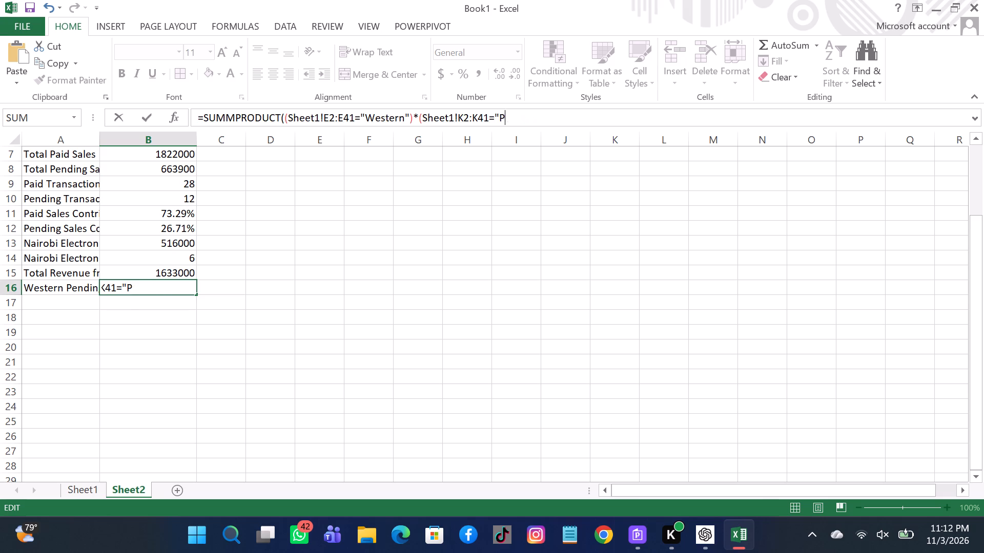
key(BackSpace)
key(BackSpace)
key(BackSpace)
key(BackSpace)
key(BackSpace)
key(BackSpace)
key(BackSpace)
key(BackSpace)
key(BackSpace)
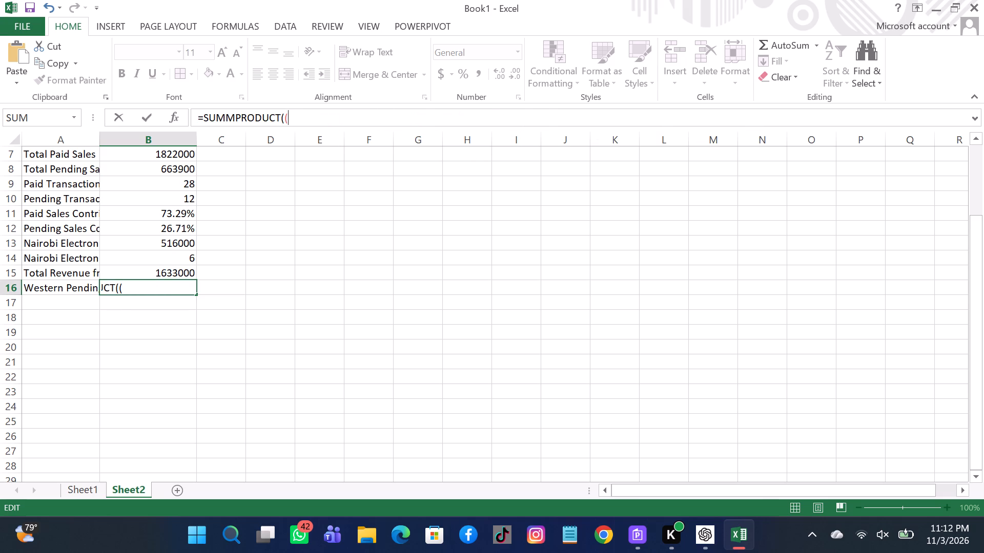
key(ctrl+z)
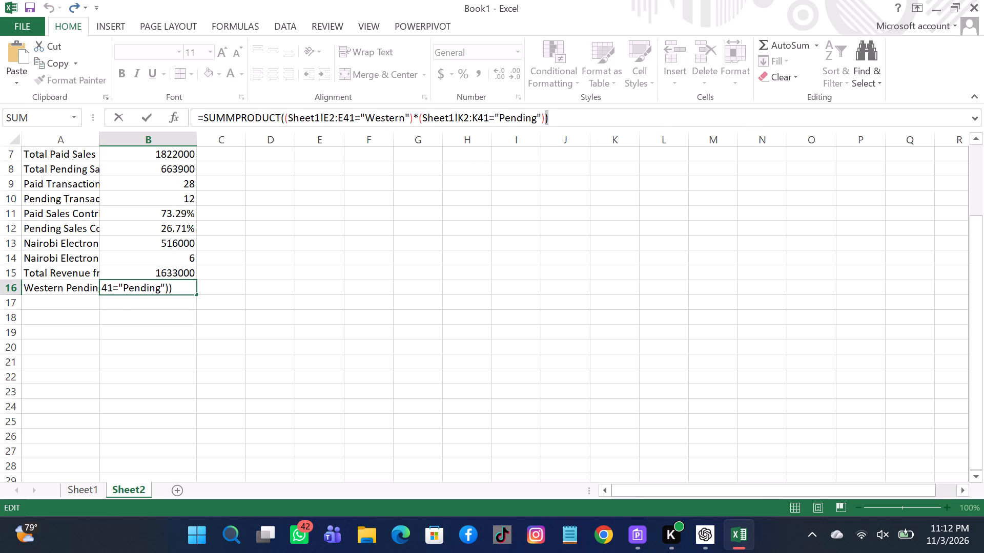
Correct the misspelled function name in the B16 formula to SUMPRODUCT and commit it.
click(224, 117)
key(BackSpace)
key(Return)
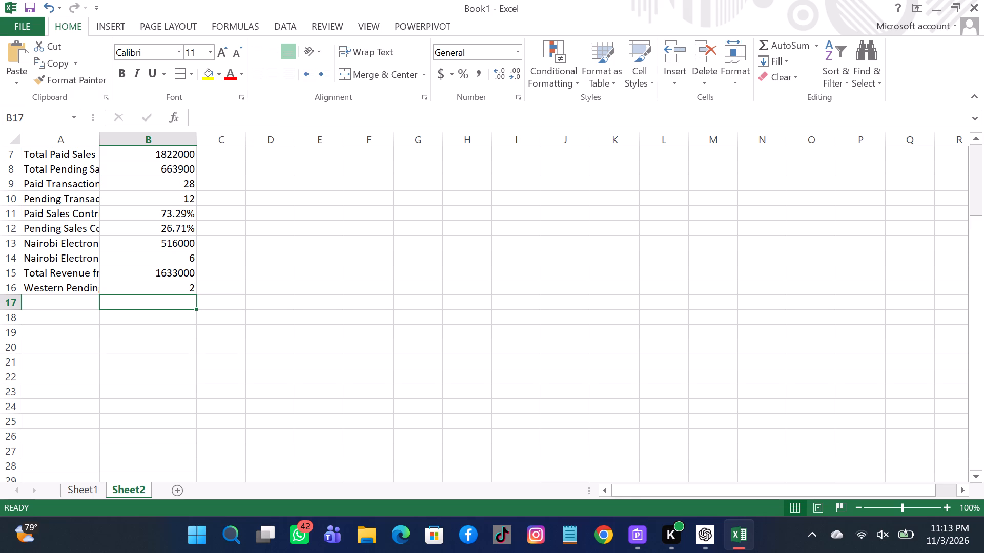
Enter the label "Average Sale per Unit" in cell A17.
key(a)
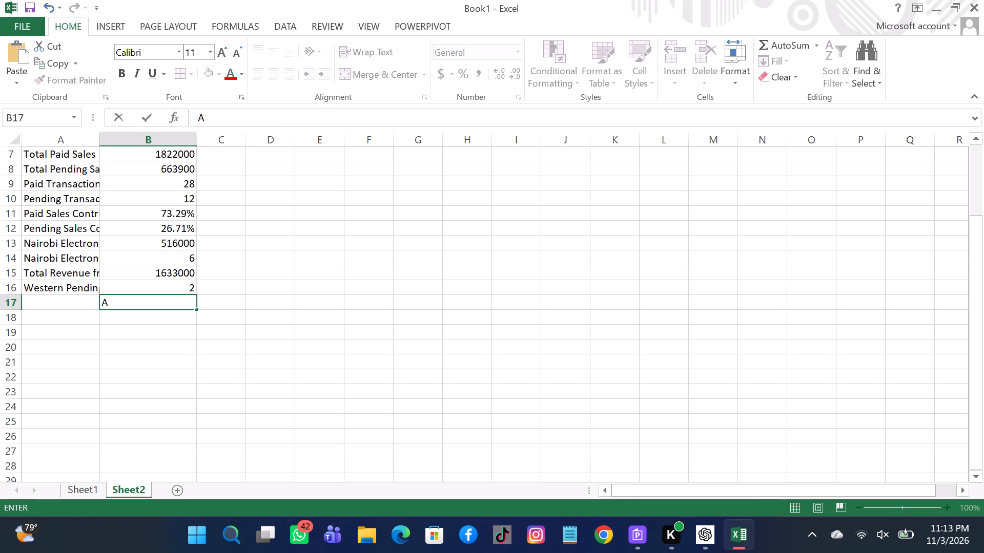
key(BackSpace)
click(66, 308)
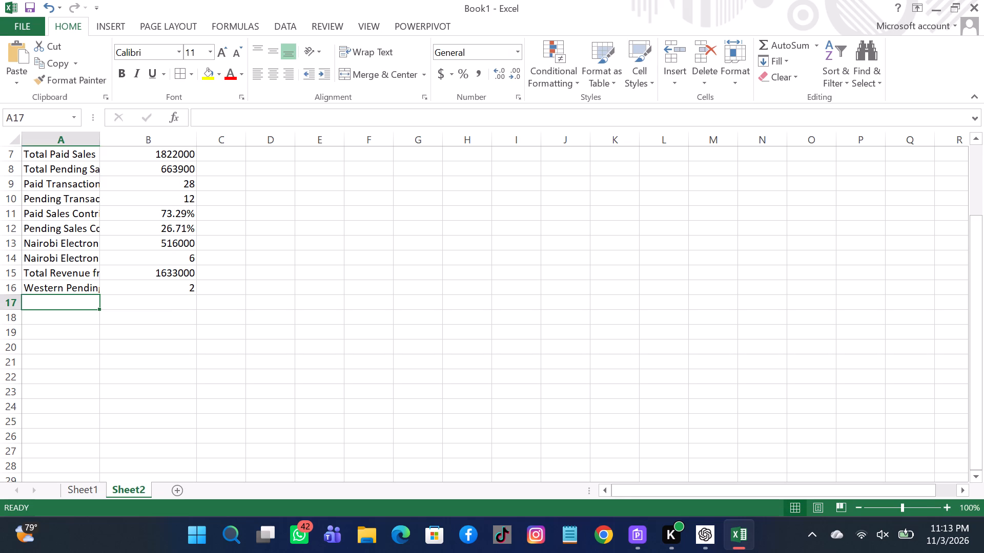
key(a)
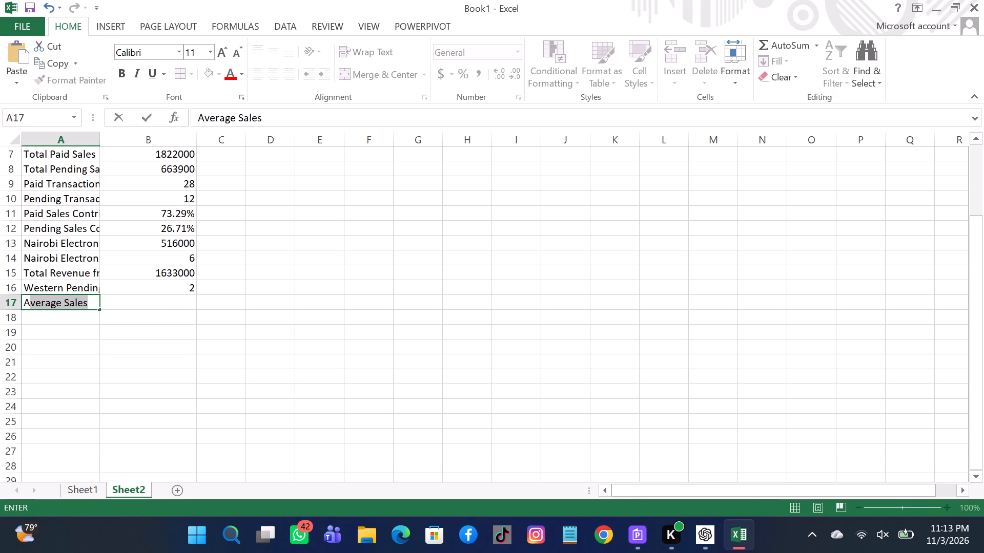
text(verage)
key(space)
key(s)
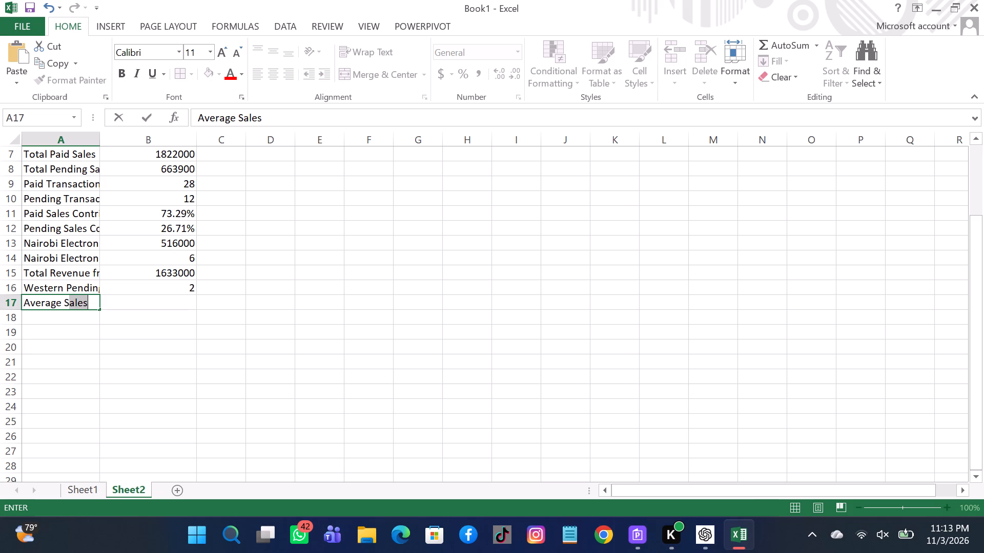
key(a)
text(le)
key(space)
text(per)
key(space)
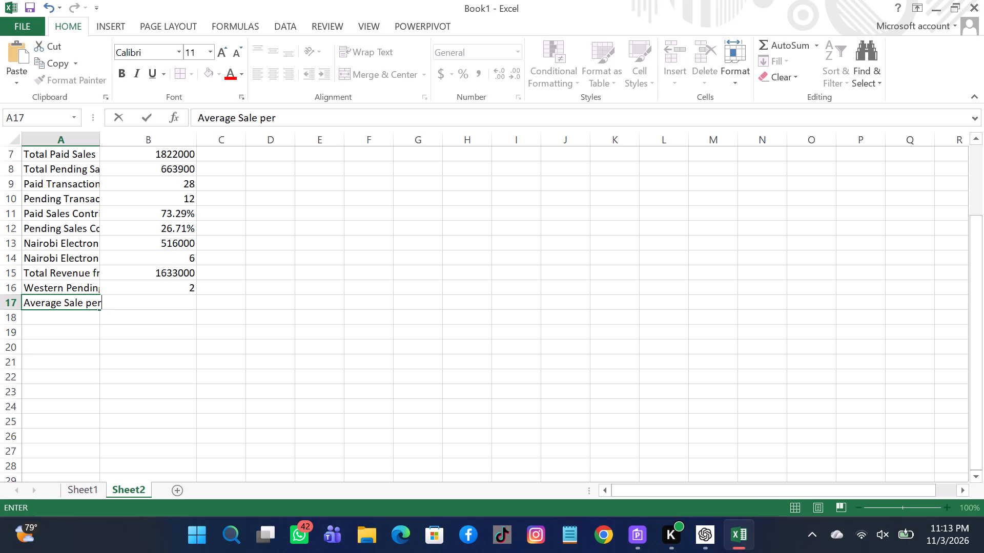
key(u)
text(nit)
key(Return)
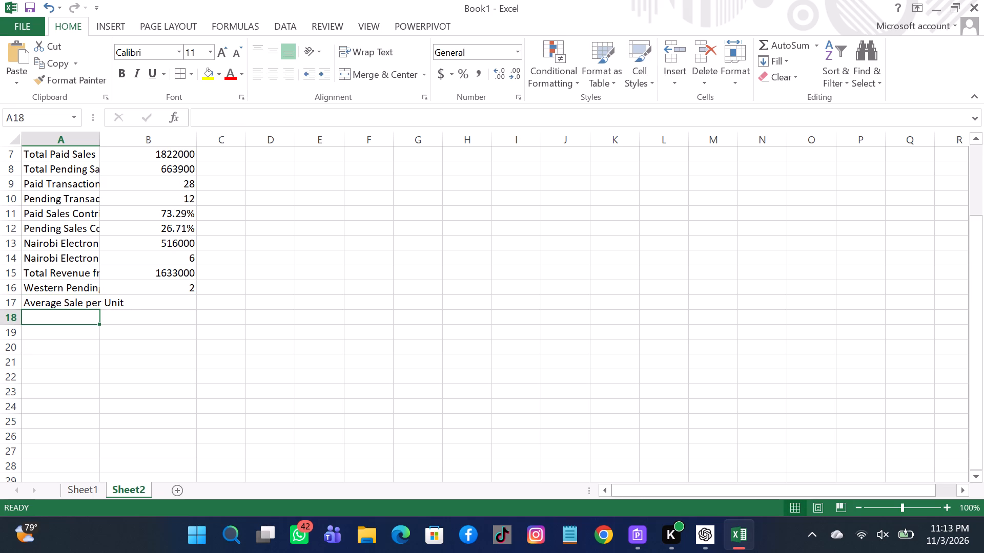
Enter the formula =IFERROR(B1/B2,0) in cell B17 for the average sale per unit.
click(162, 306)
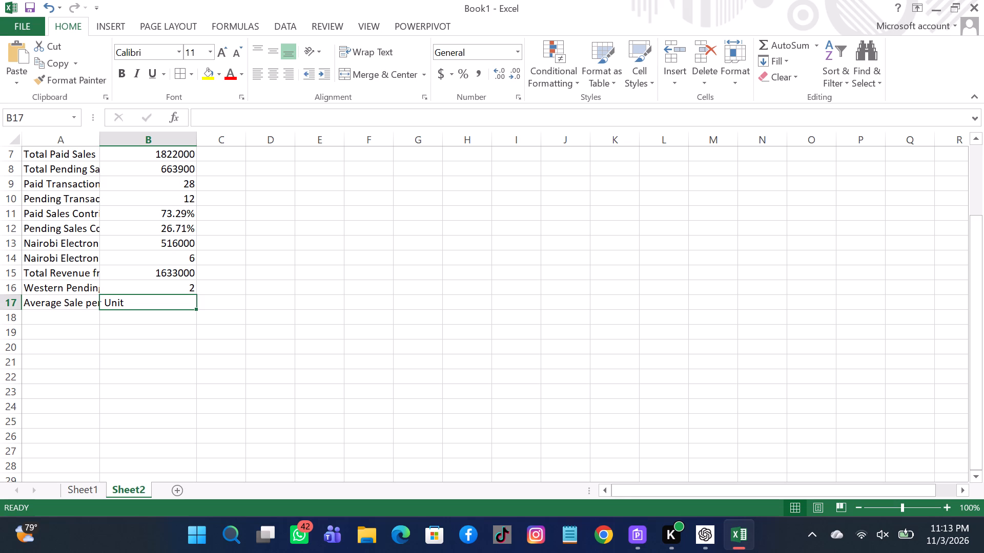
key(equal)
text(IFERR)
text(OR)
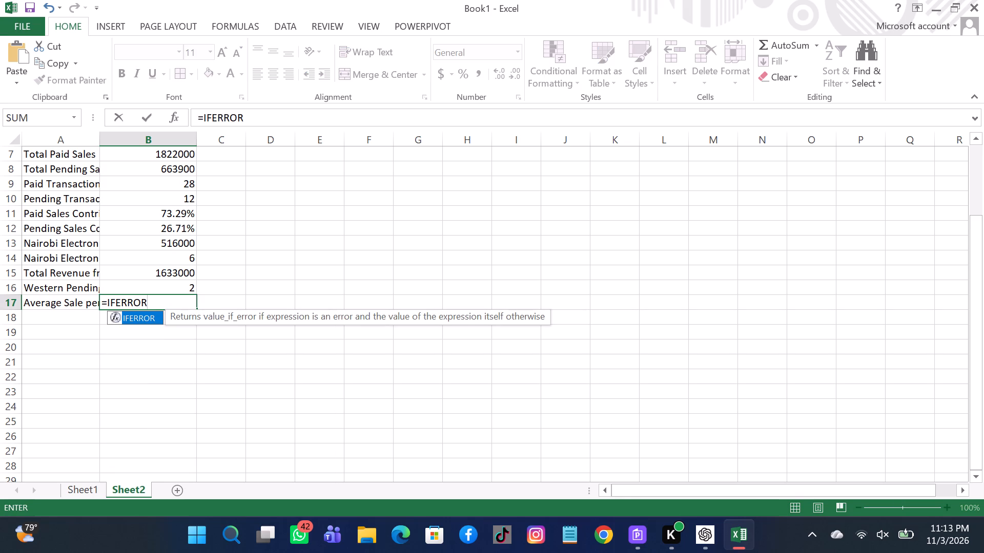
key(shift+parenleft)
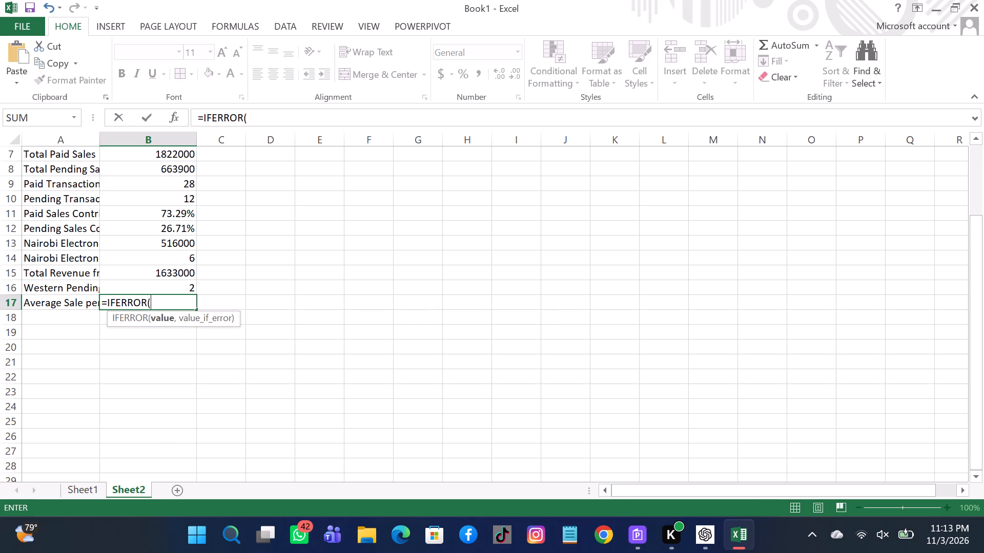
key(b)
key(1)
key(slash)
text(B2)
text(,0)
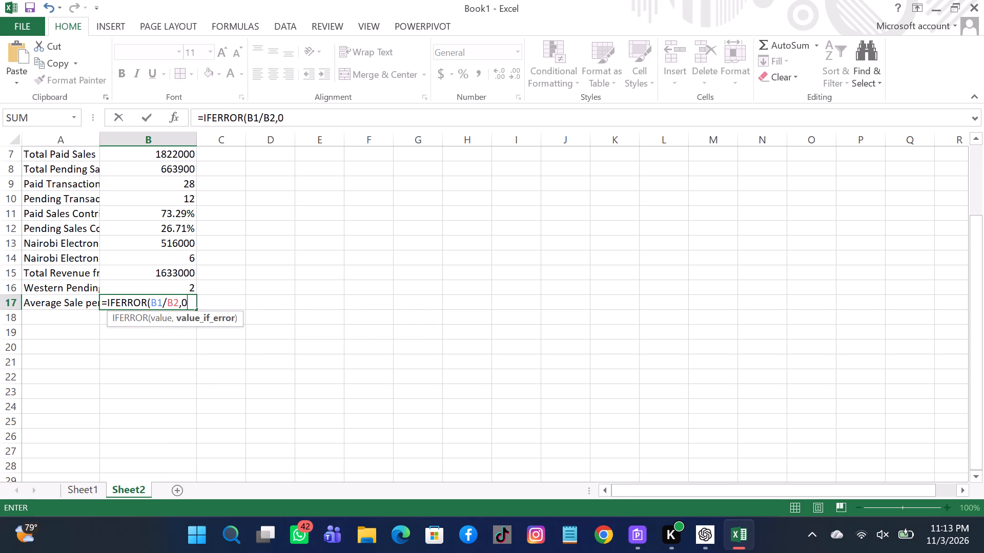
key(shift+parenright)
key(Return)
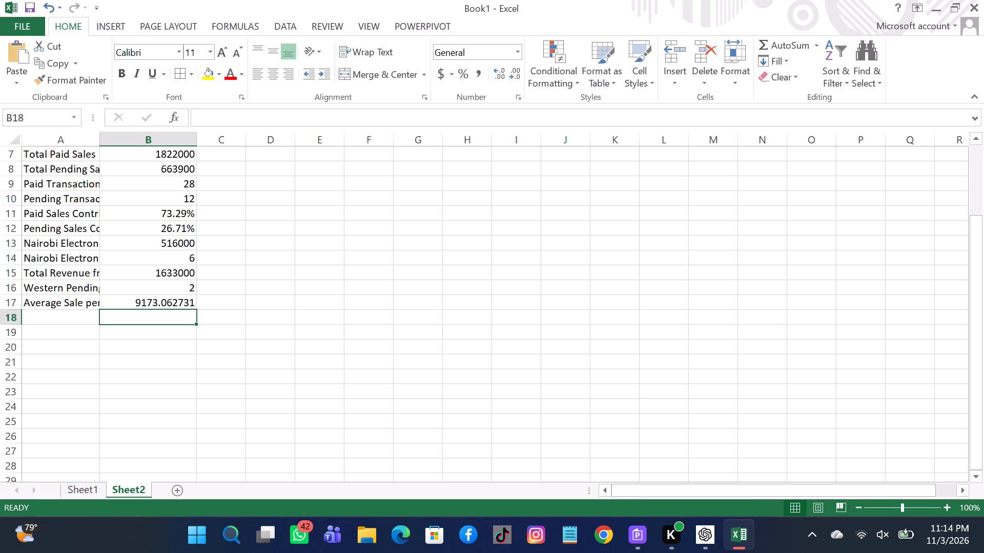
Enter the label "Sales Performance" in cell A18.
click(59, 315)
key(s)
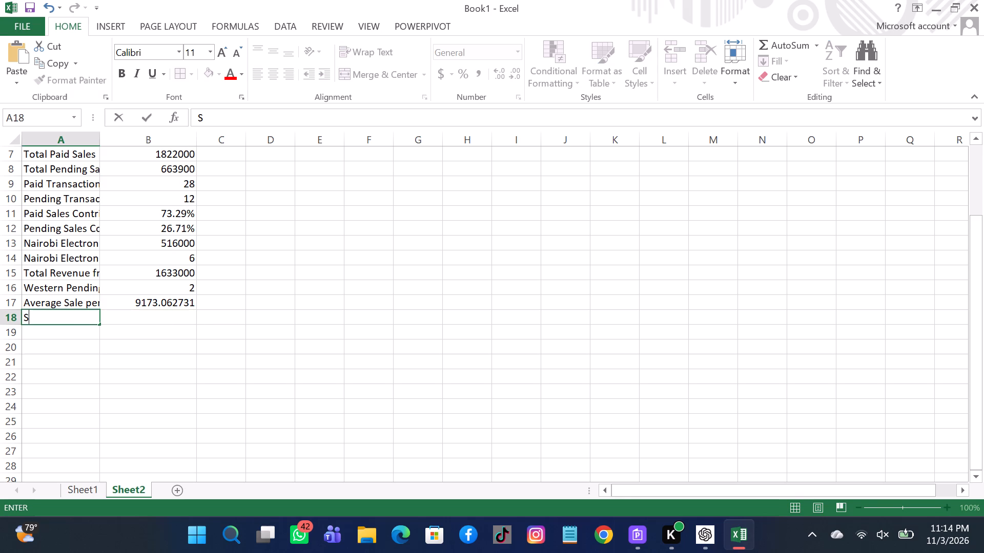
text(ales)
key(space)
key(p)
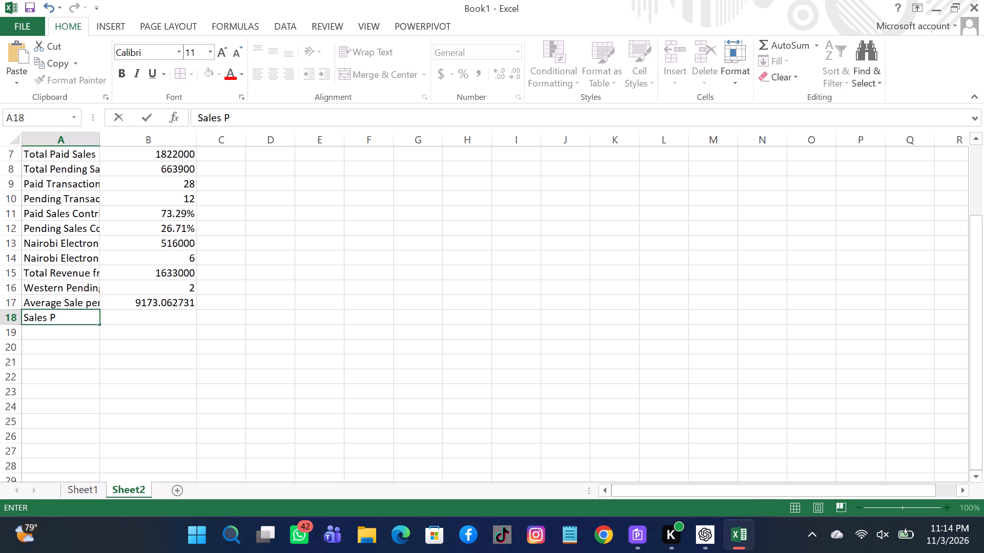
text(erformance)
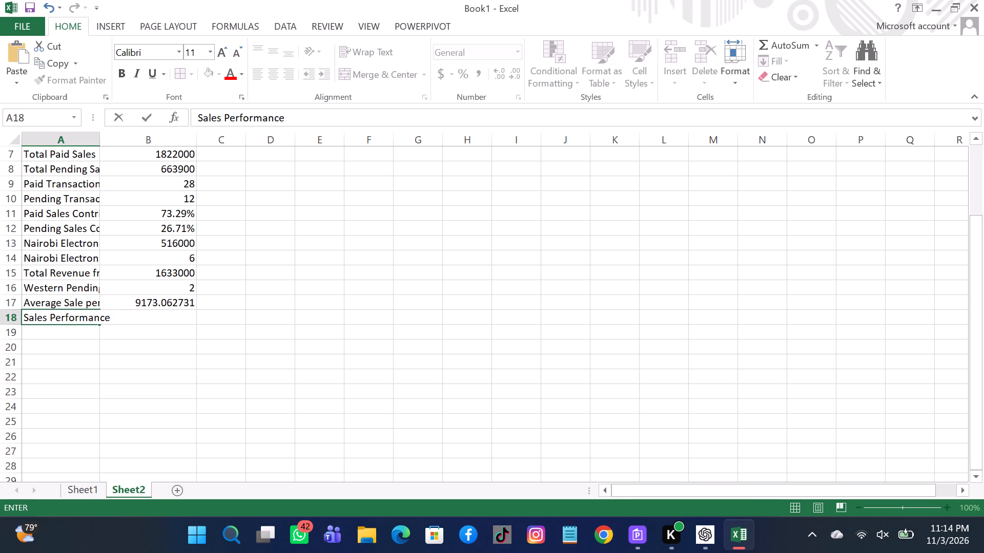
key(Return)
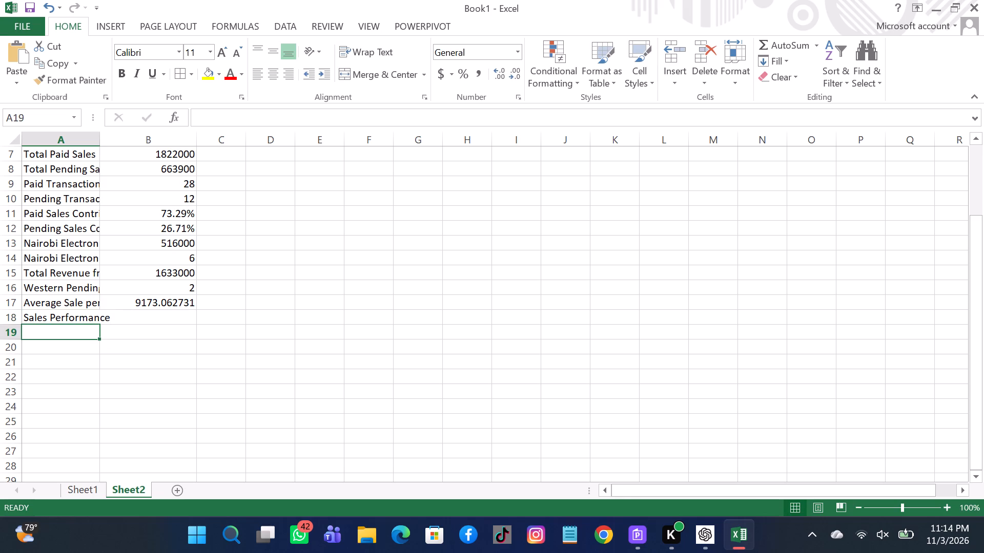
Enter the formula =IF(B4>=60000,"High Average","Low Average") in cell B18 for the sales performance.
click(133, 322)
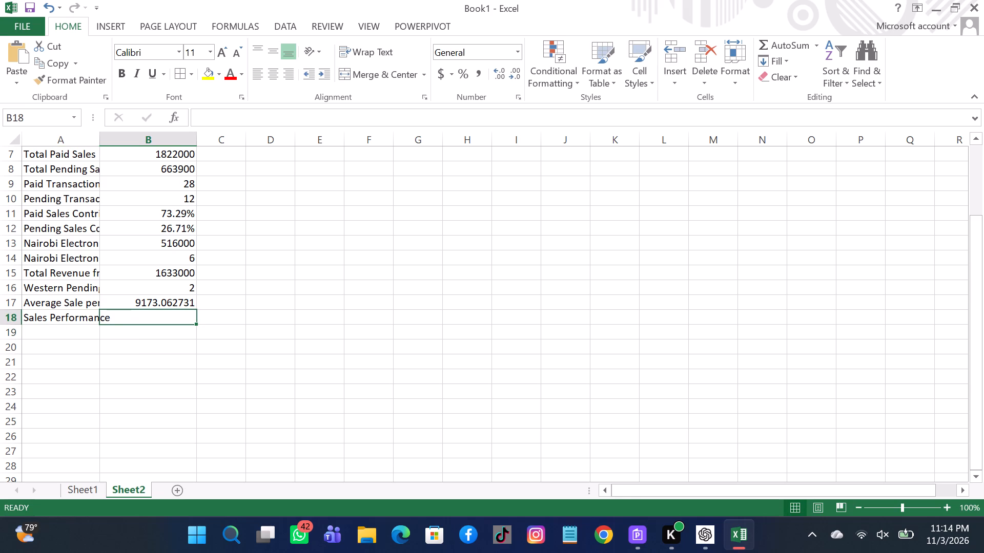
key(equal)
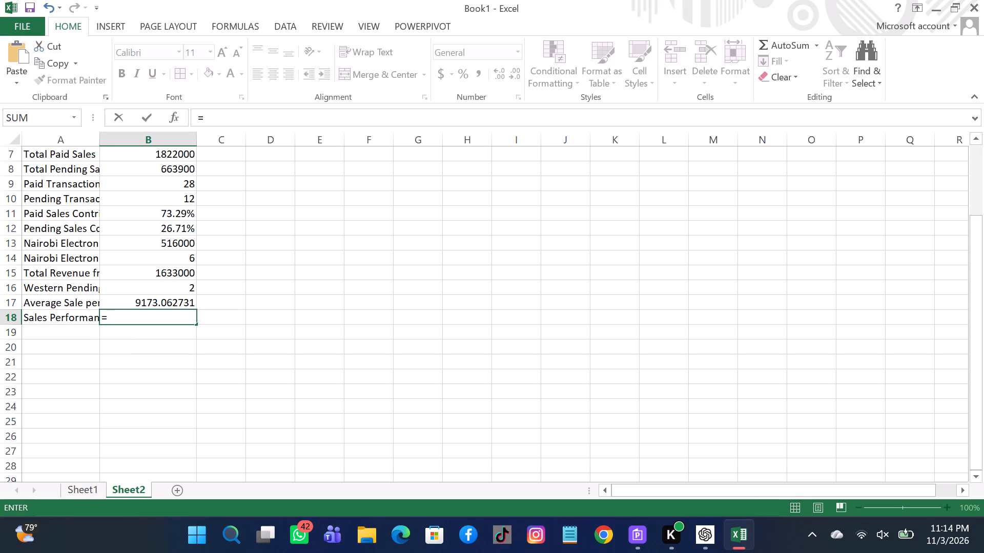
text(IF)
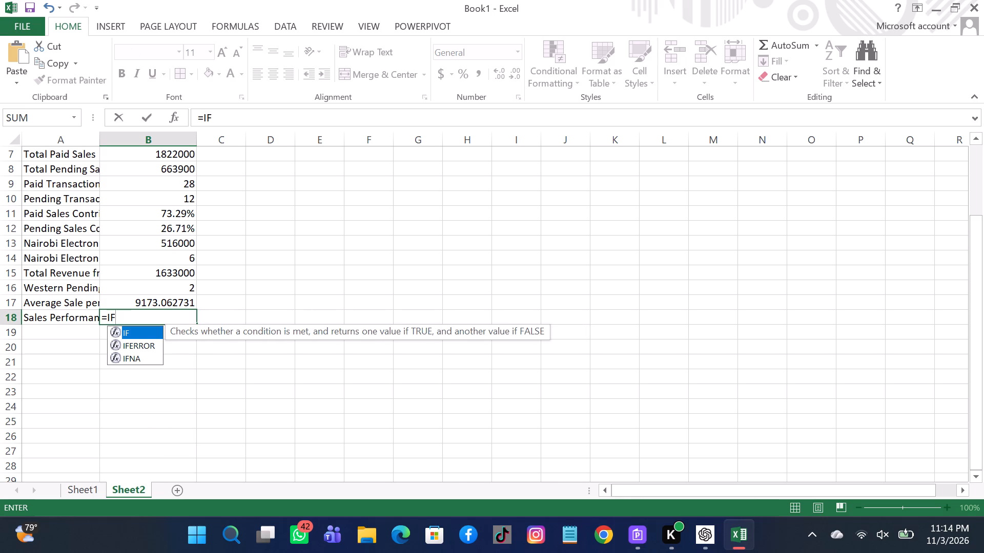
key(shift+parenleft)
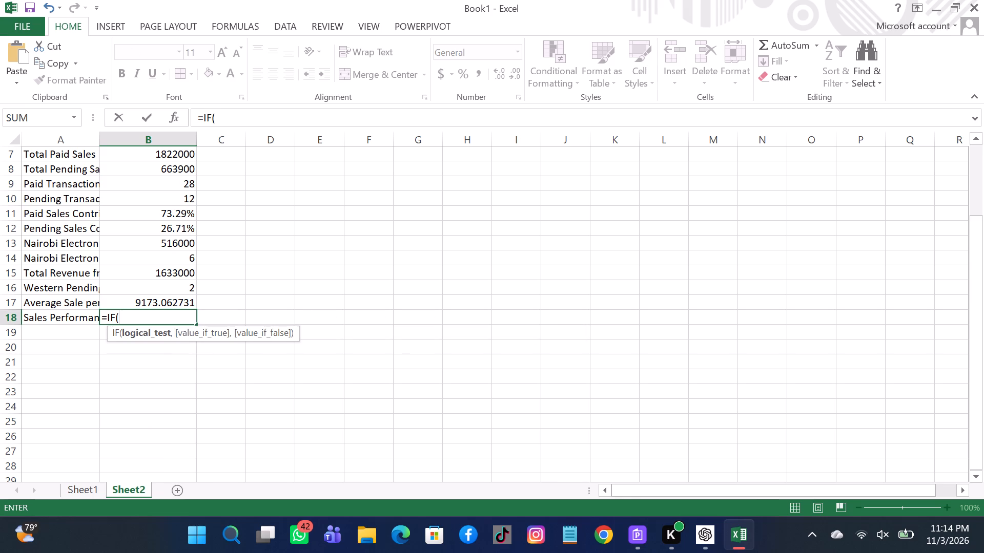
key(b)
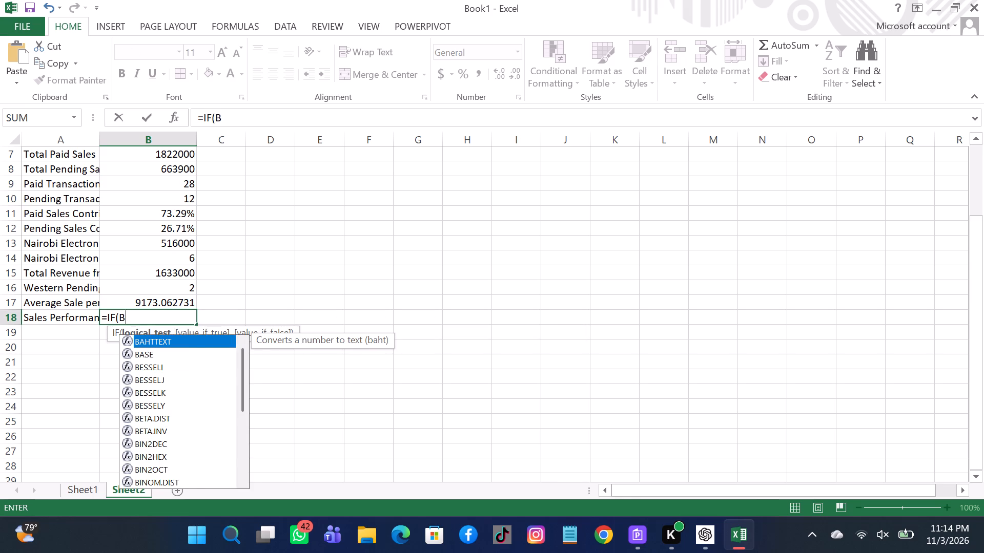
key(4)
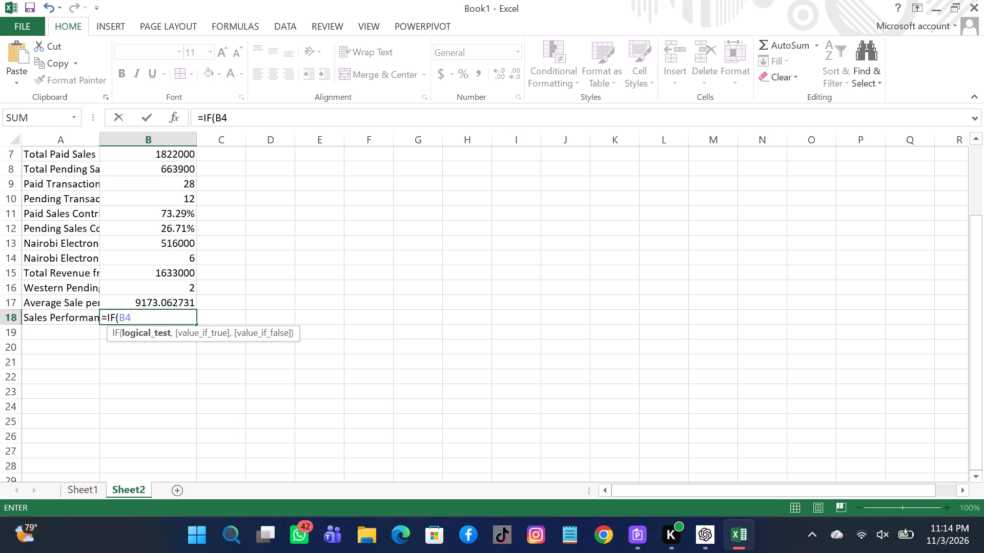
key(shift+greater)
key(equal)
key(6)
text(0000)
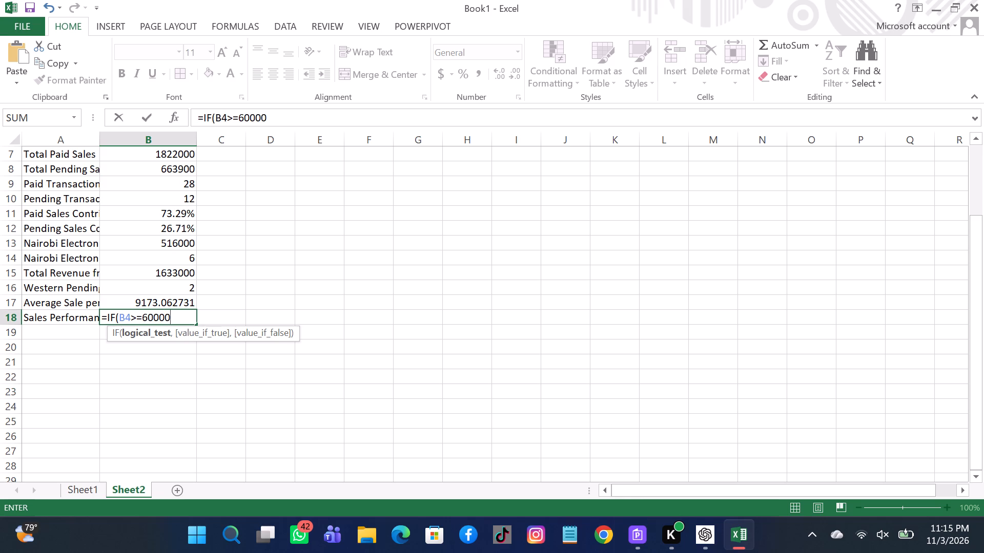
key(comma)
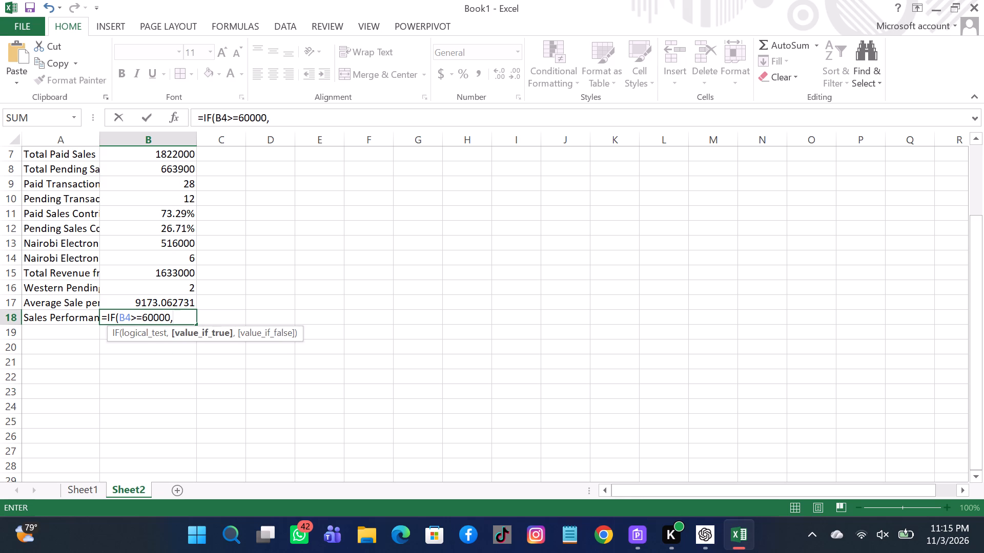
key(shift+quotedbl)
key(h)
text(igh)
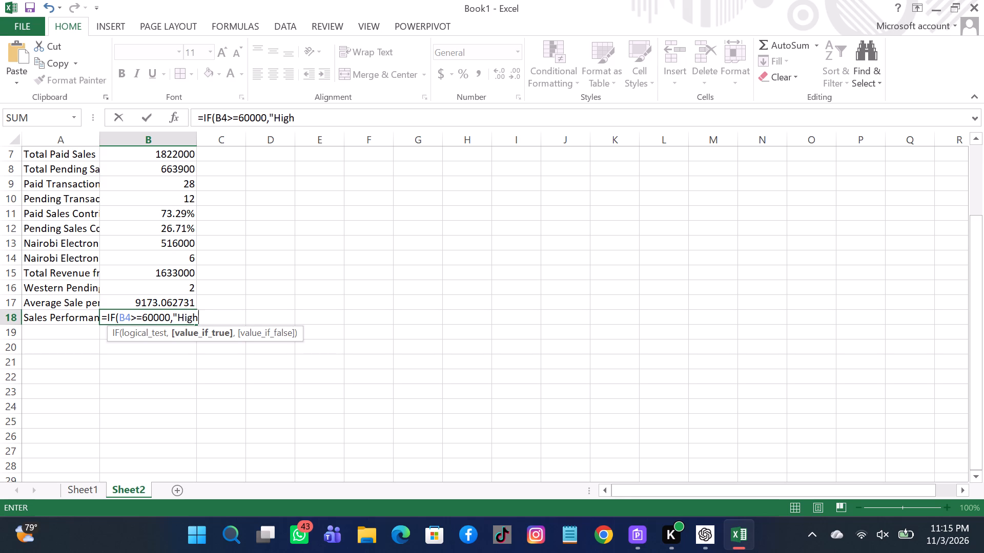
key(space)
key(a)
text(verage)
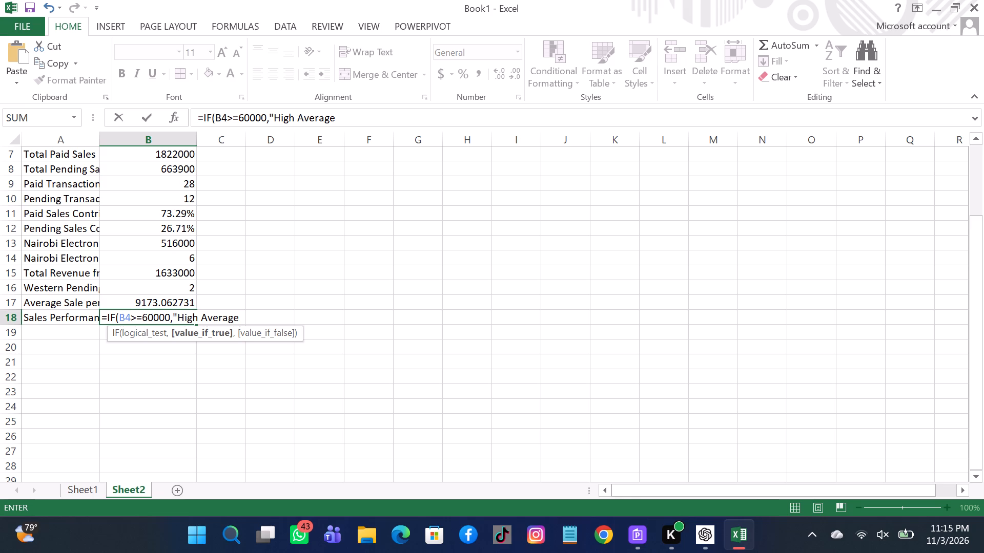
text(",)
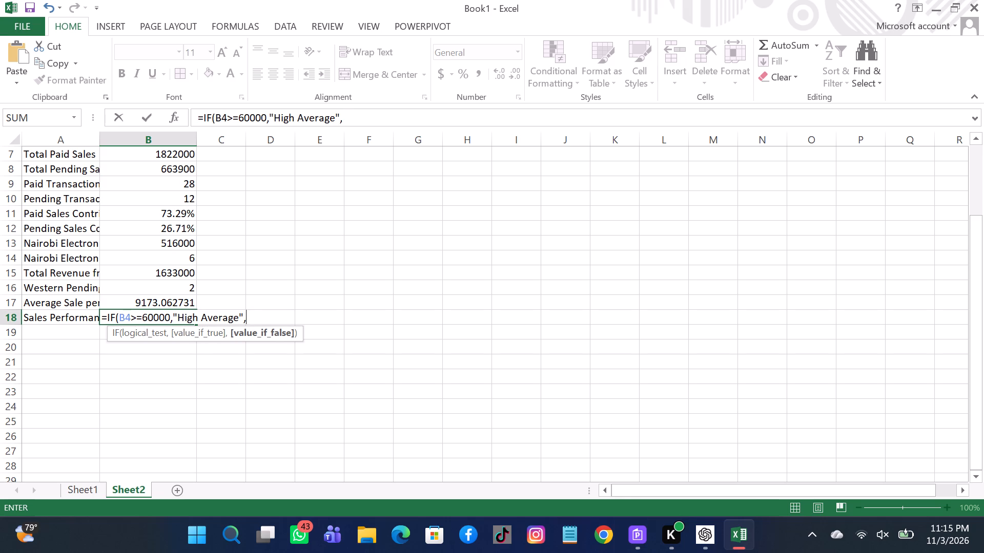
key(shift+quotedbl)
key(l)
text(ow)
key(space)
key(a)
text(verage)
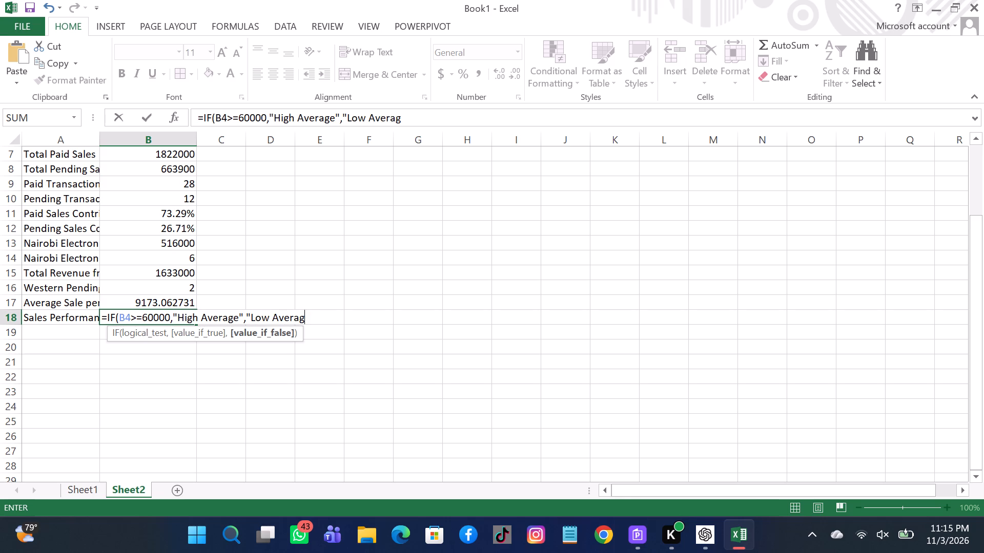
key(shift+quotedbl)
key(Return)
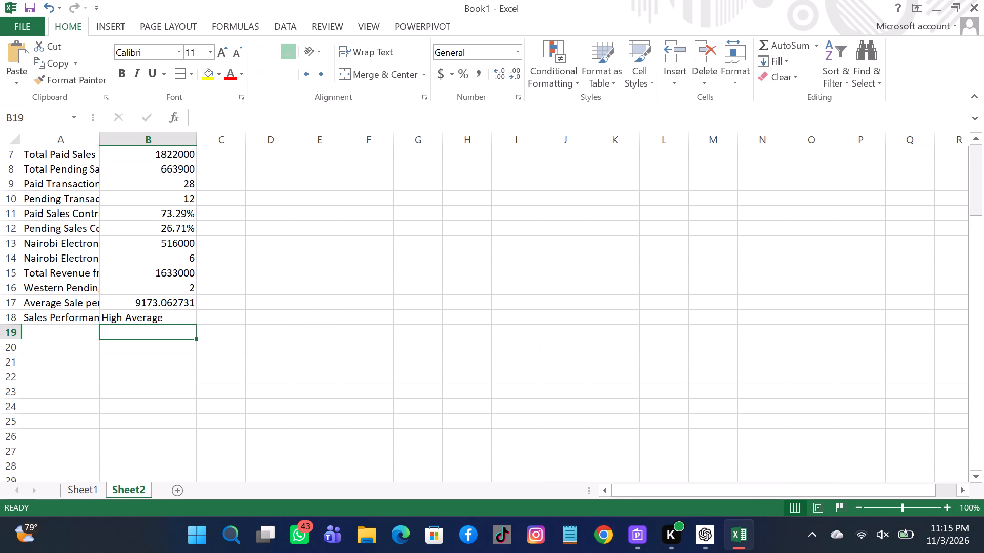
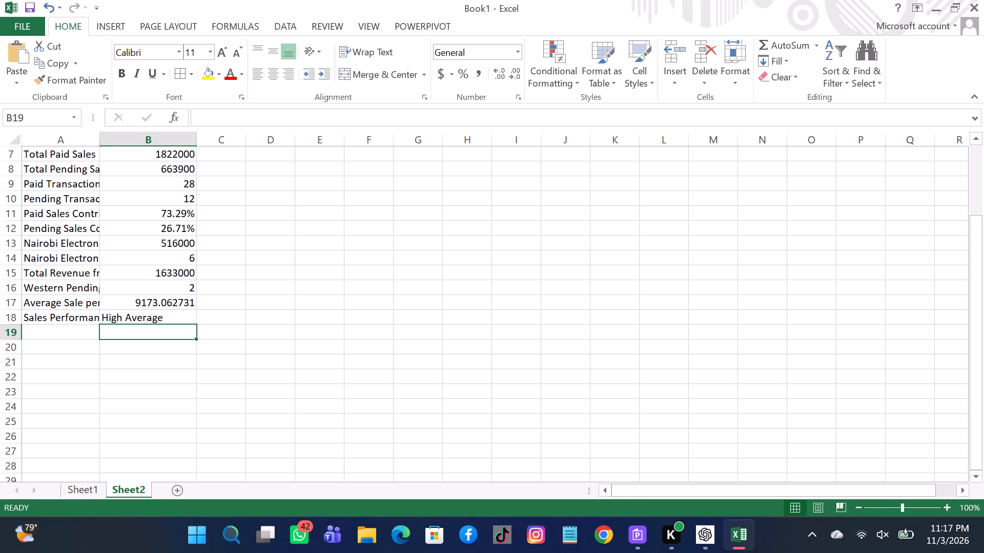
Enter the label "Find Salespersons" in cell B19.
key(f)
text(ind)
key(space)
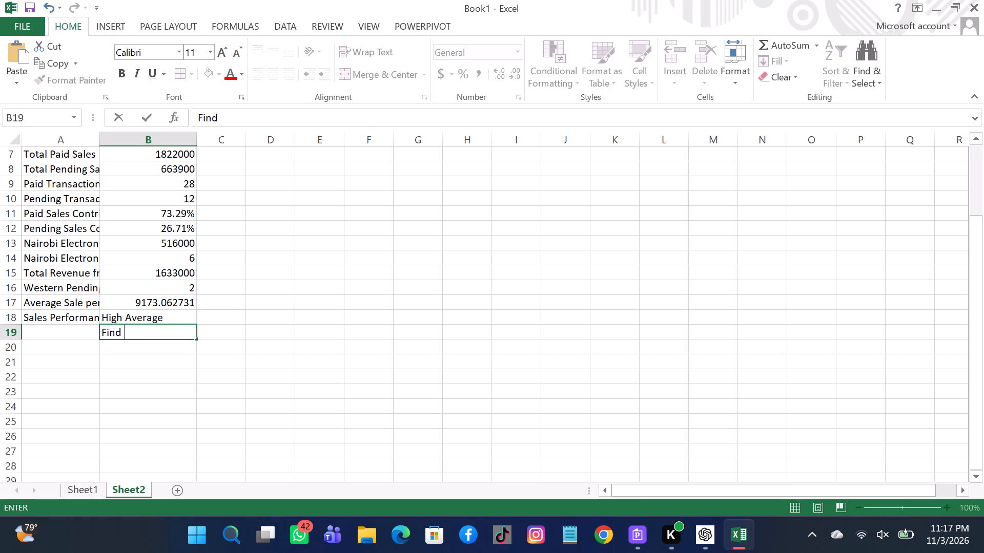
key(s)
text(alespersons)
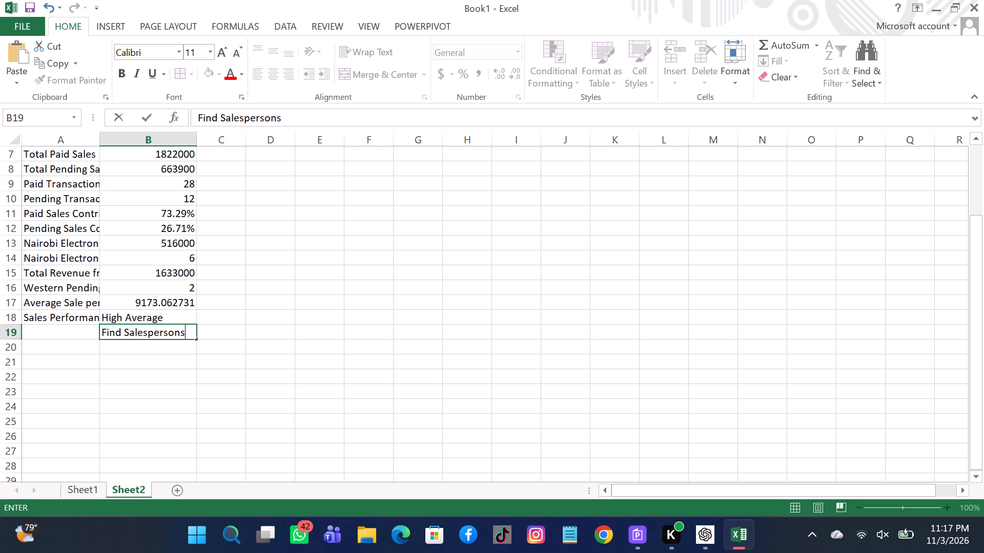
key(Return)
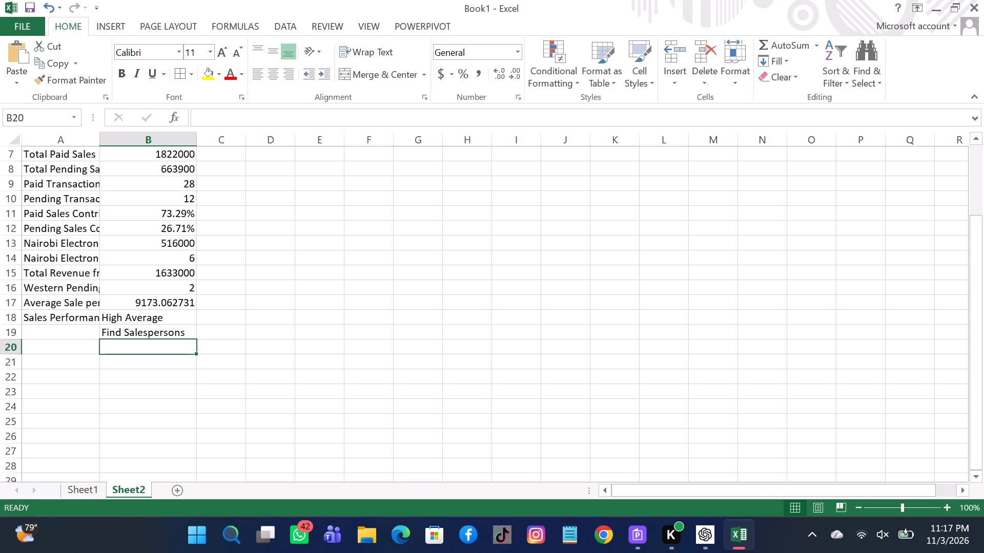
Copy the "Find Salespersons" label from cell B19 into A19 and clear the original from B19.
key(ctrl+c)
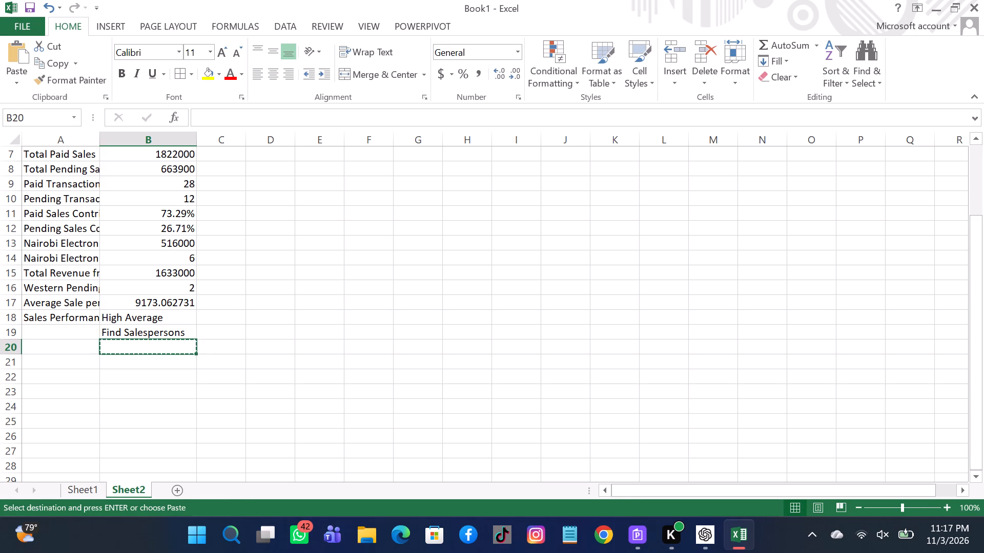
click(144, 334)
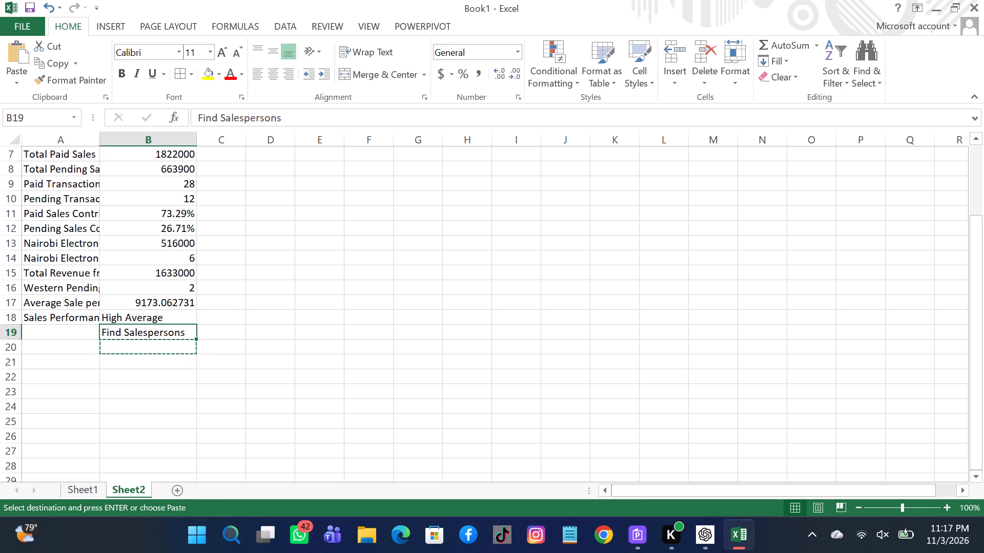
key(ctrl+c)
click(63, 333)
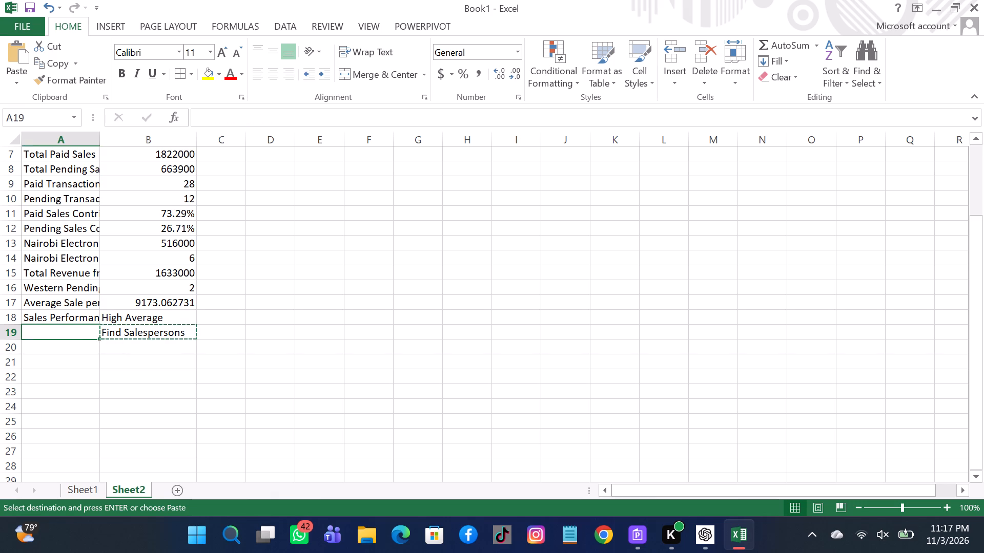
key(ctrl+v)
click(152, 330)
key(Delete)
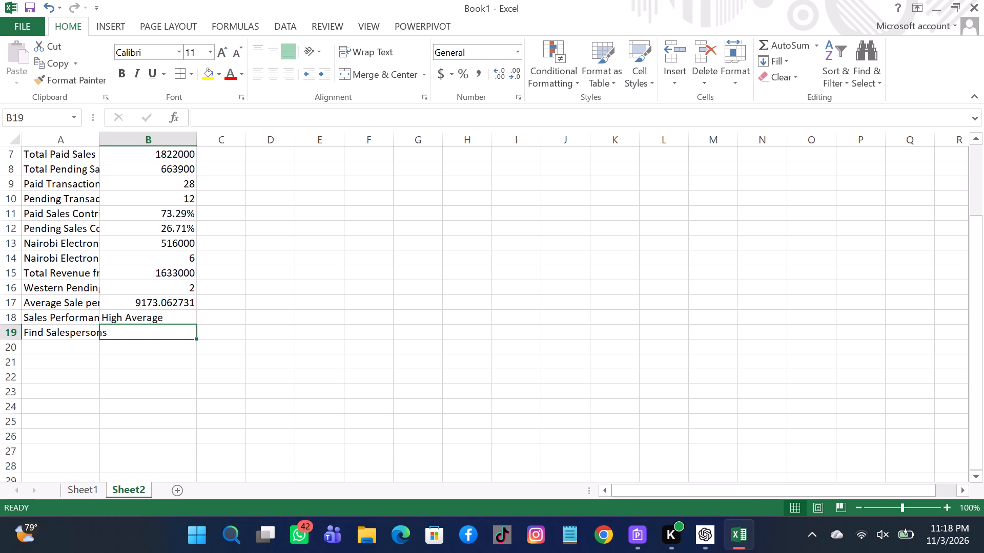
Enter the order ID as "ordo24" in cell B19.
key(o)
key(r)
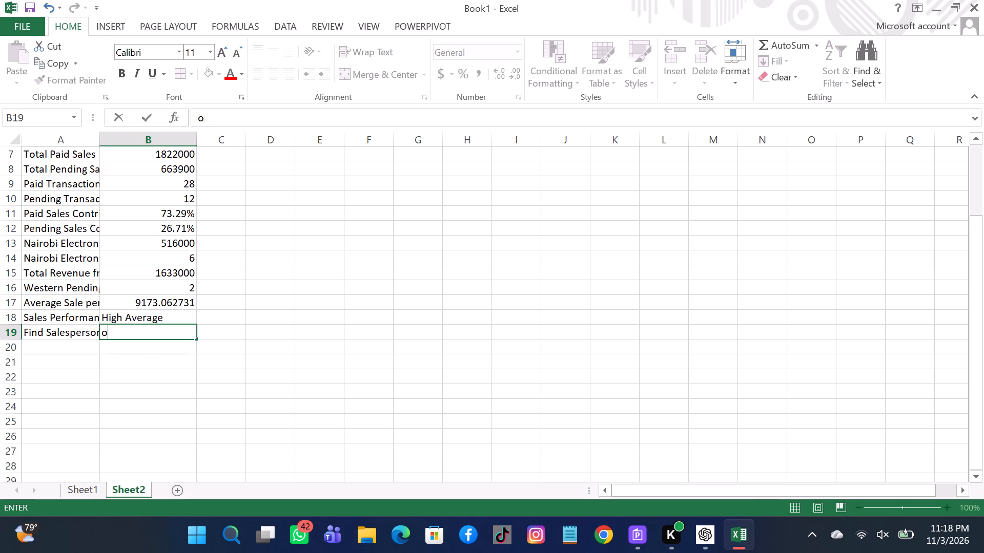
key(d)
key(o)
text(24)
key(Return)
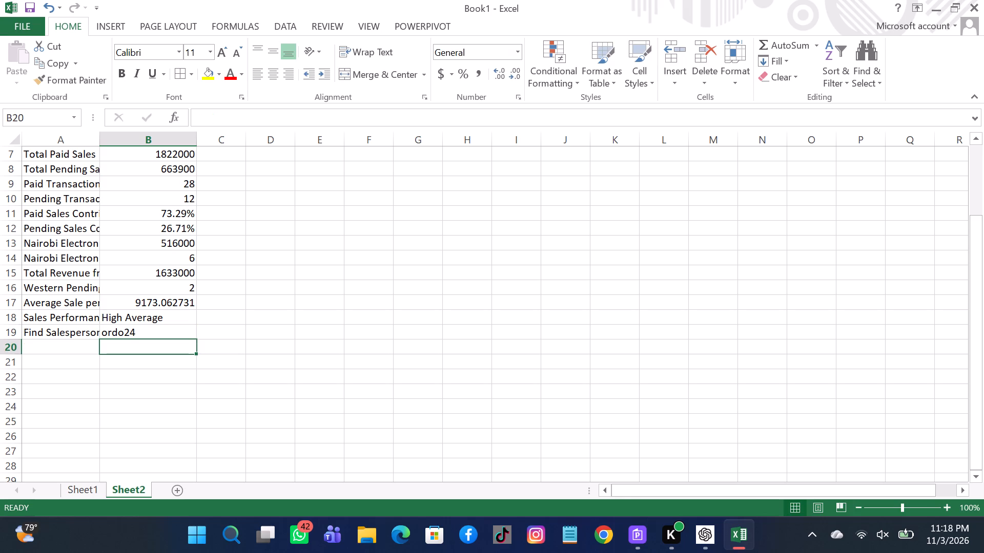
Replace the content of cell B19 with the order ID ORD024.
click(131, 328)
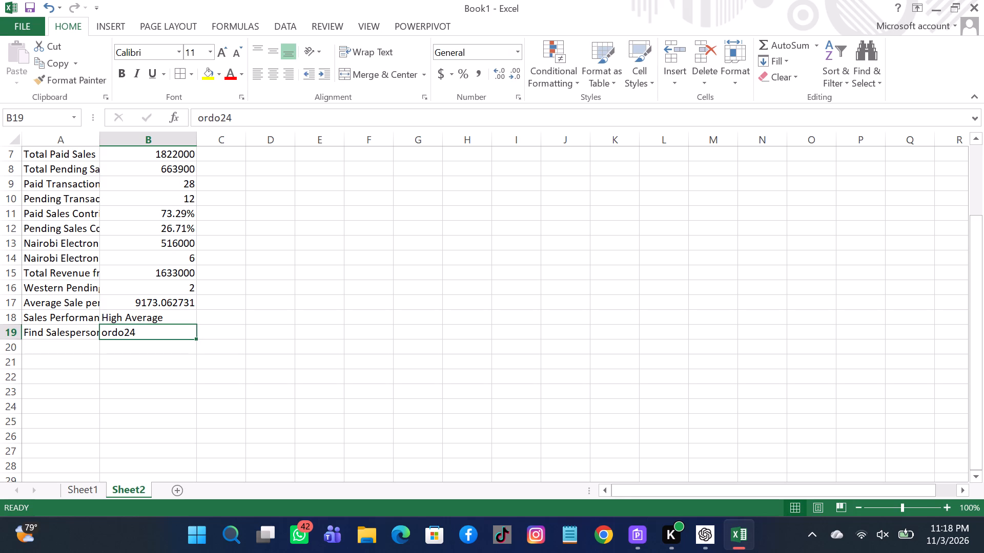
key(BackSpace)
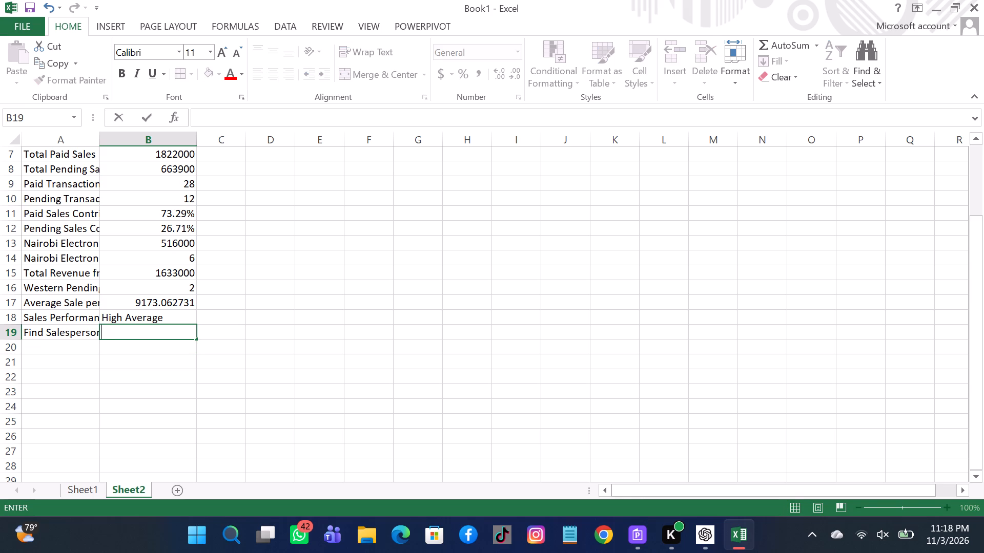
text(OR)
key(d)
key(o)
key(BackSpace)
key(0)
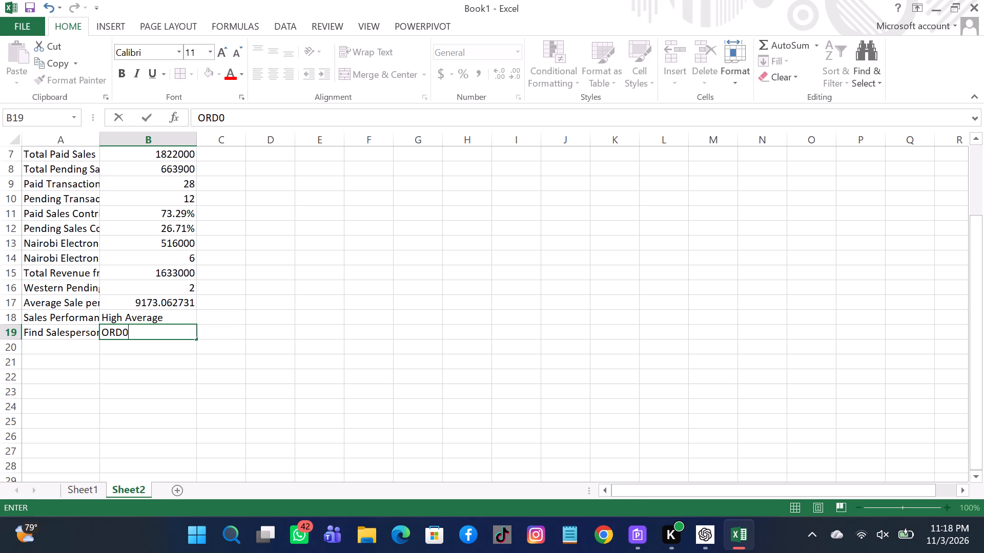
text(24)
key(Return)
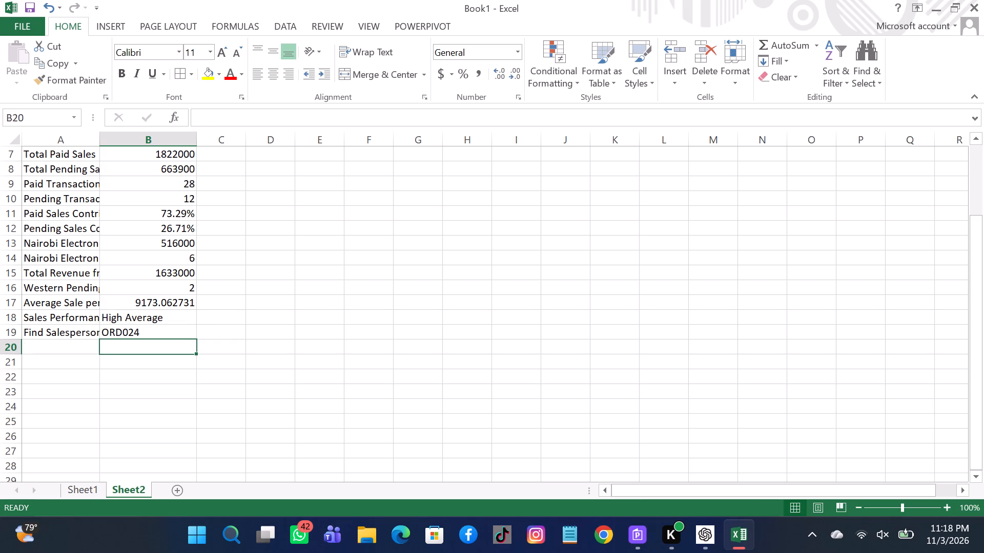
Enter the formula =IFERROR(VLOOKUP(B19,Sheet1!A2:K41,4,FALSE),"NOT FOUND") in cell B20 to look up the salesperson.
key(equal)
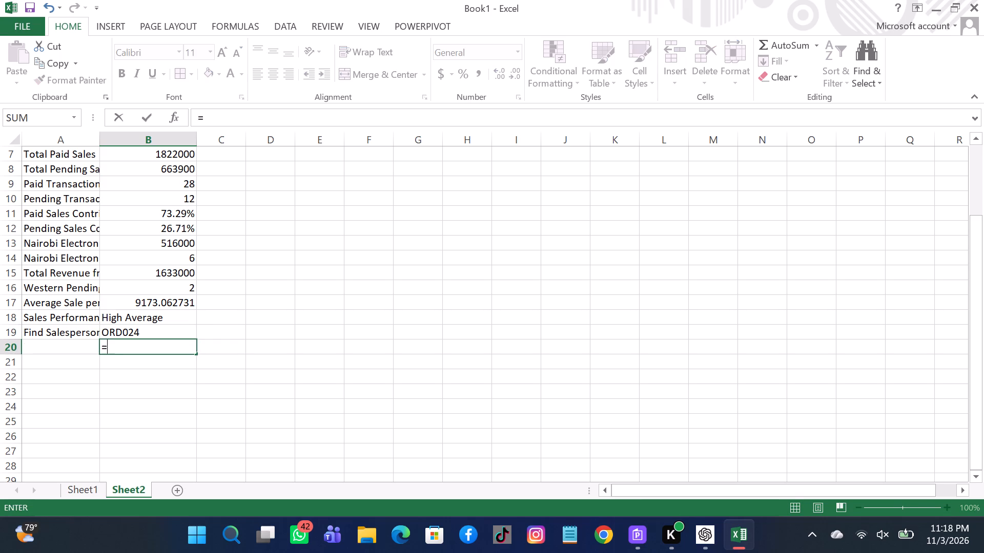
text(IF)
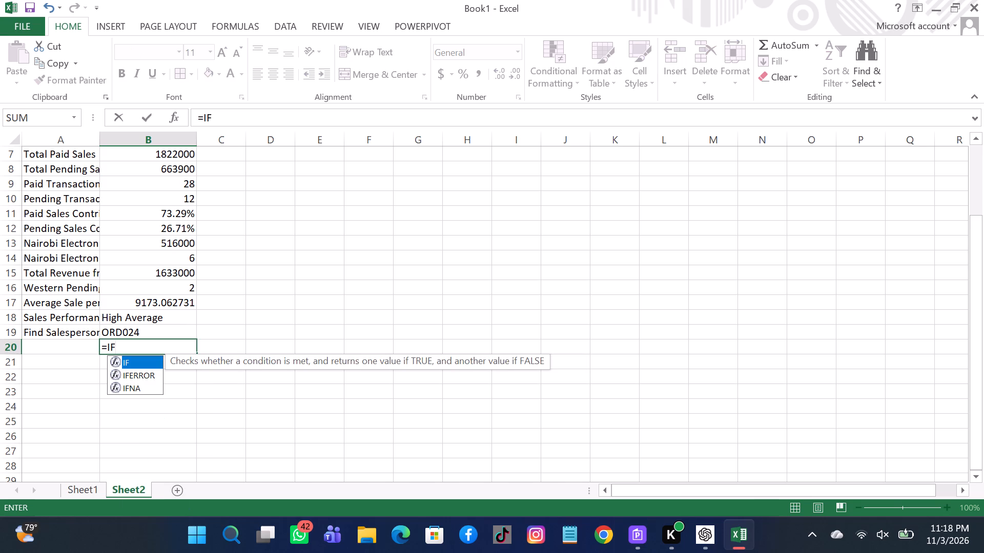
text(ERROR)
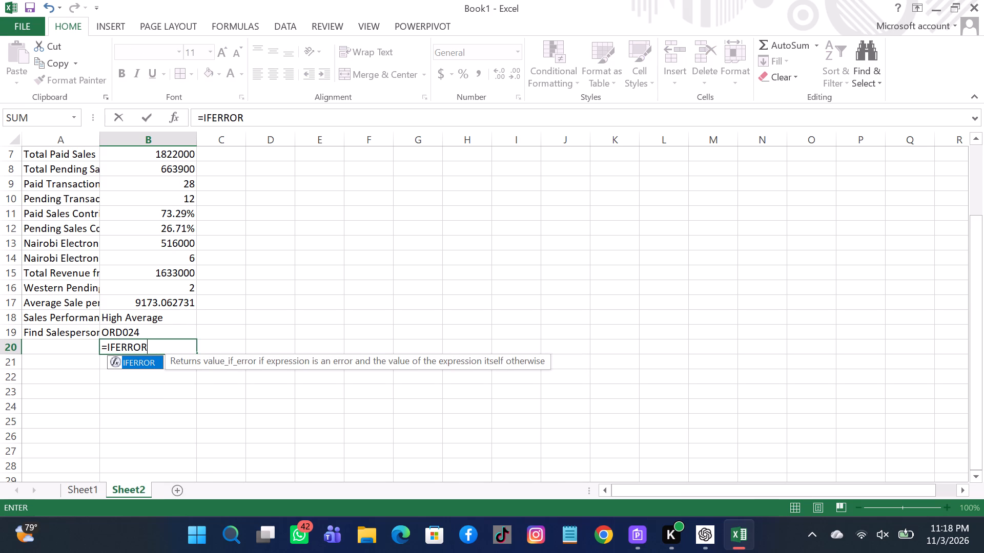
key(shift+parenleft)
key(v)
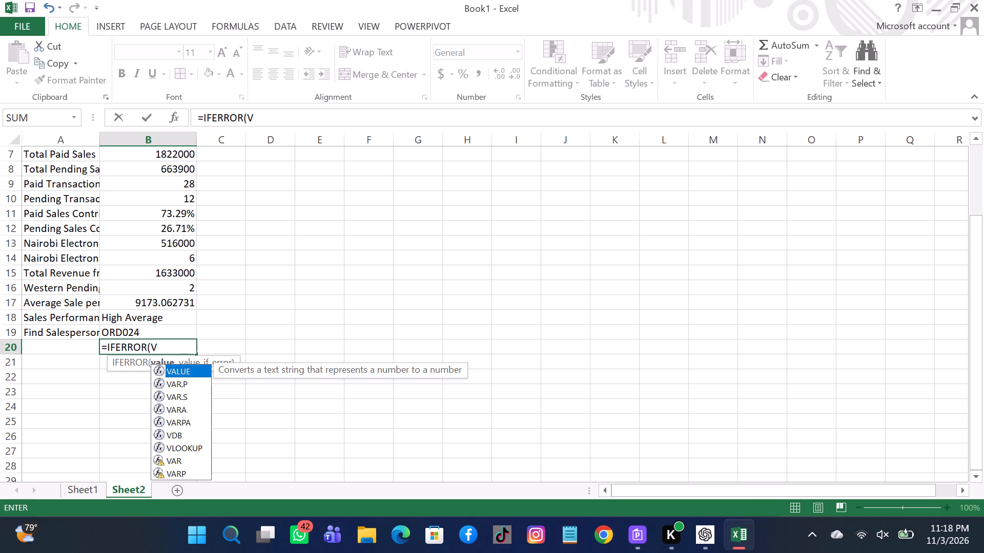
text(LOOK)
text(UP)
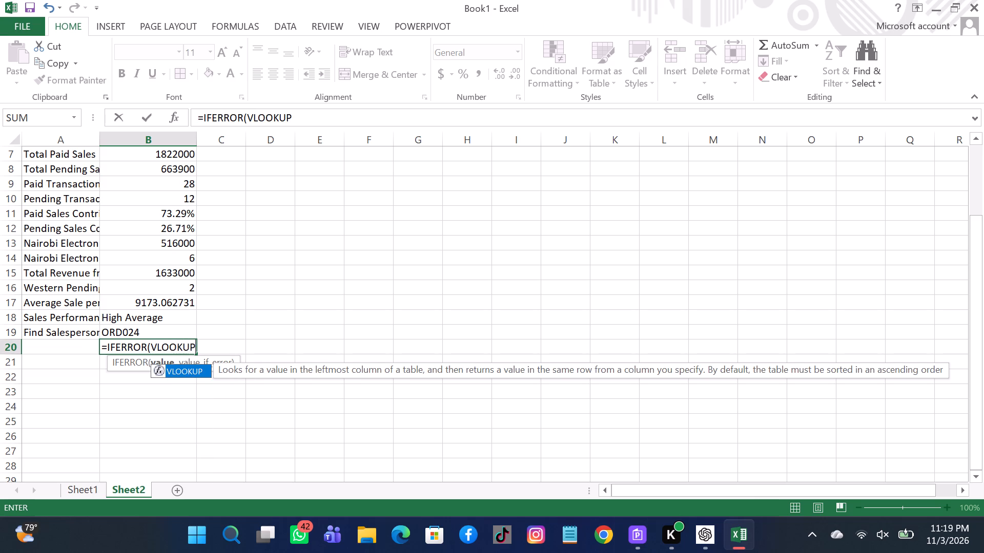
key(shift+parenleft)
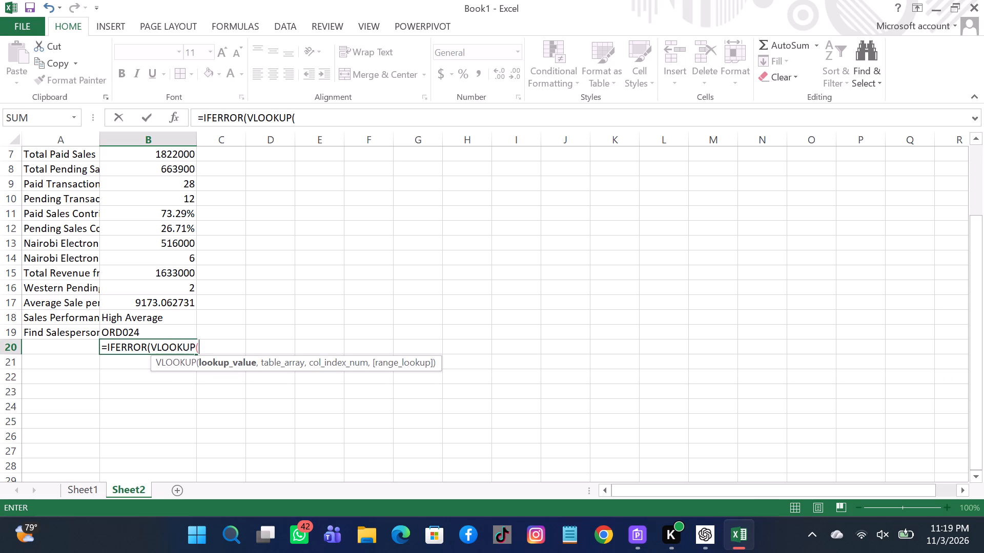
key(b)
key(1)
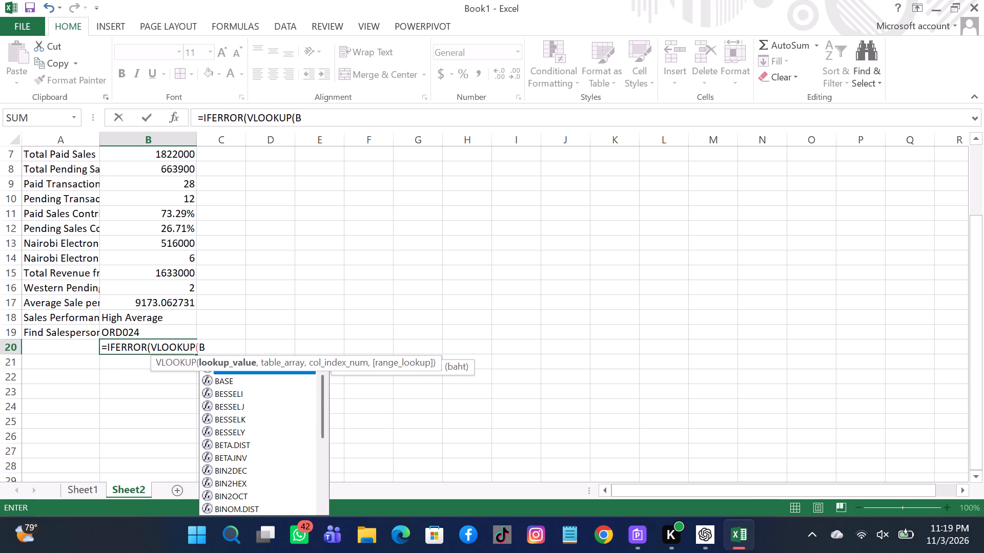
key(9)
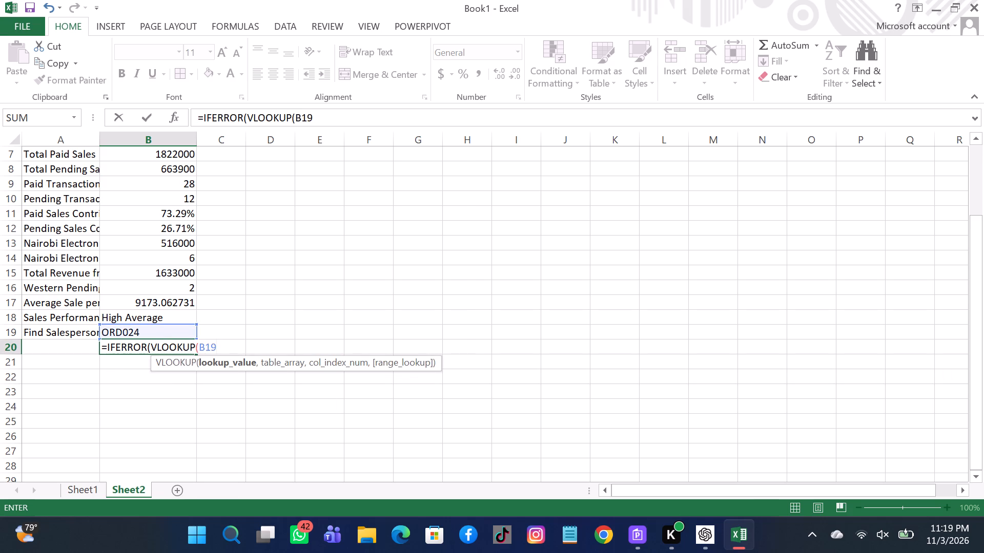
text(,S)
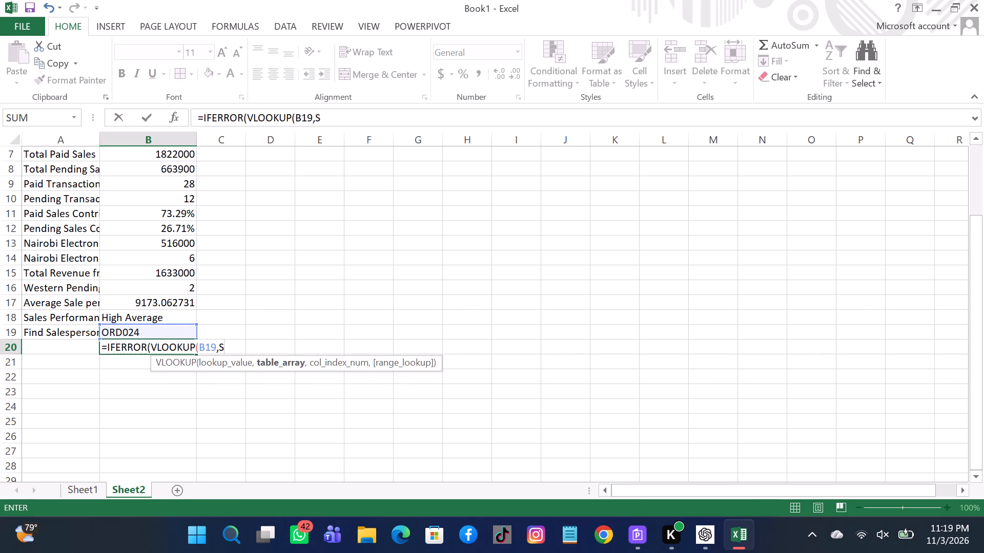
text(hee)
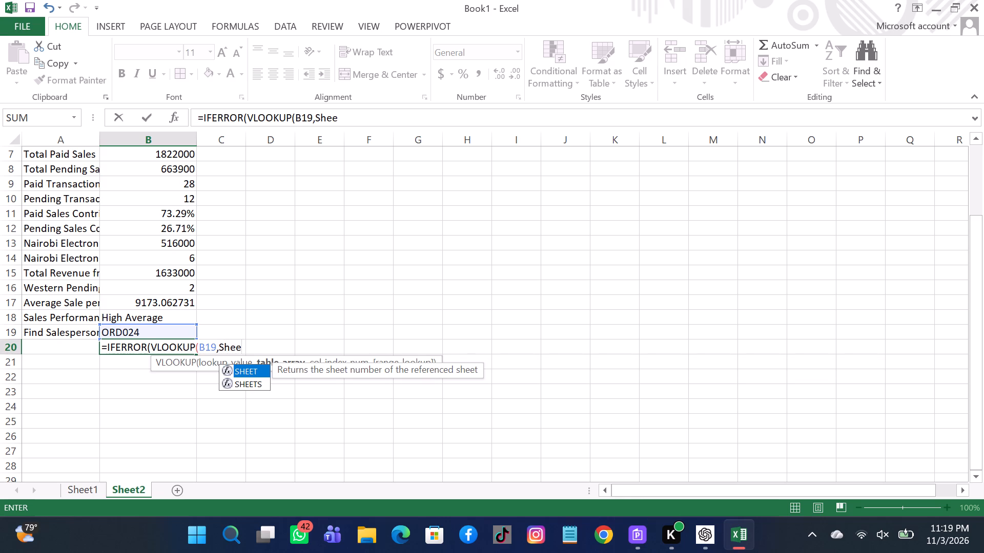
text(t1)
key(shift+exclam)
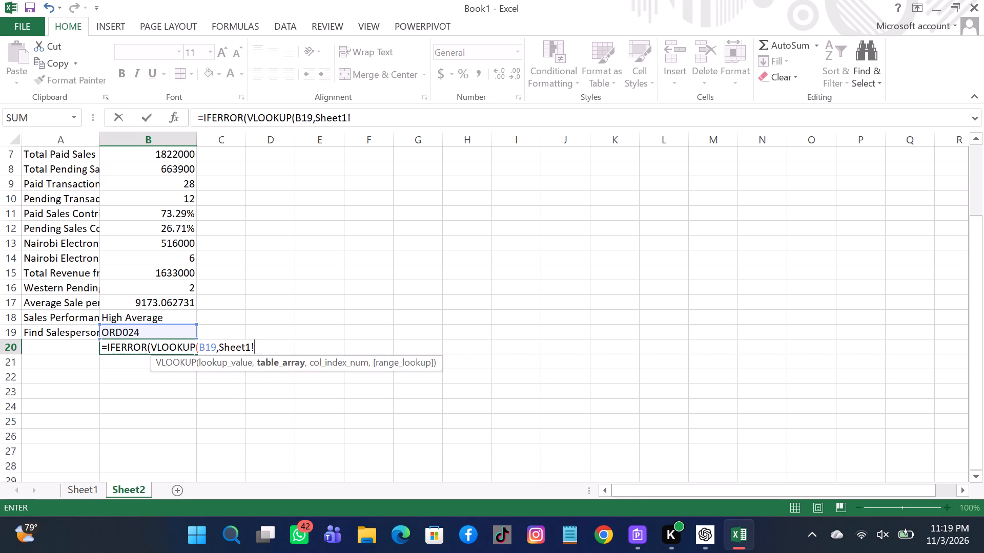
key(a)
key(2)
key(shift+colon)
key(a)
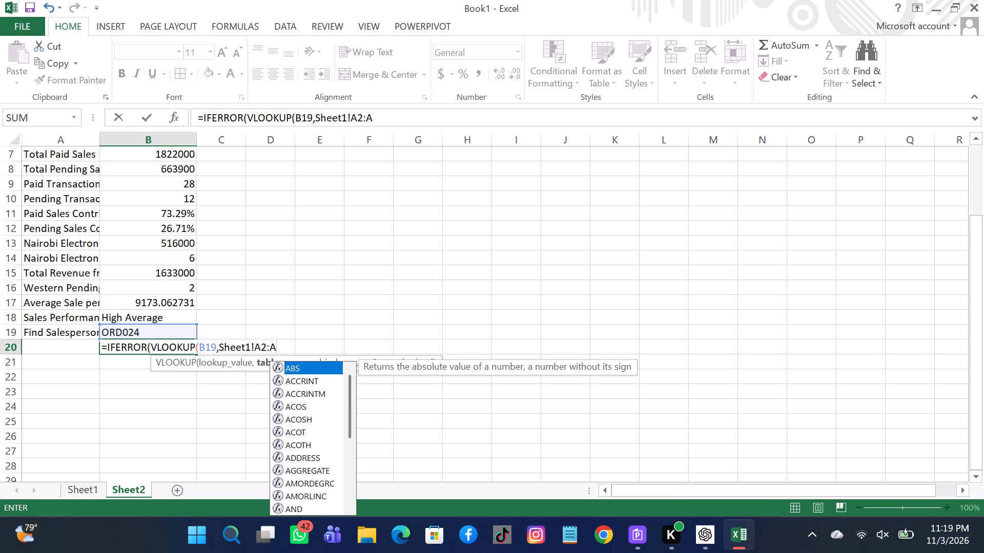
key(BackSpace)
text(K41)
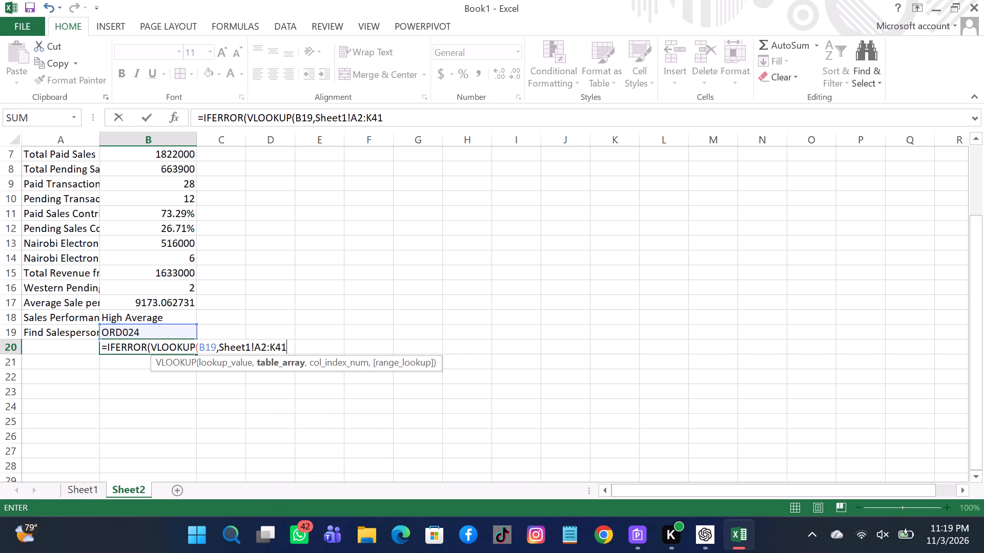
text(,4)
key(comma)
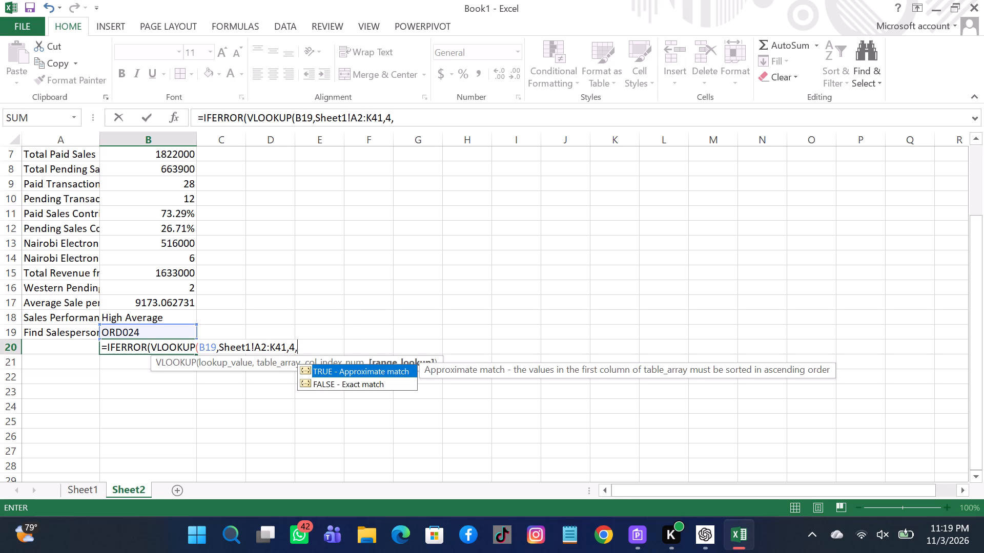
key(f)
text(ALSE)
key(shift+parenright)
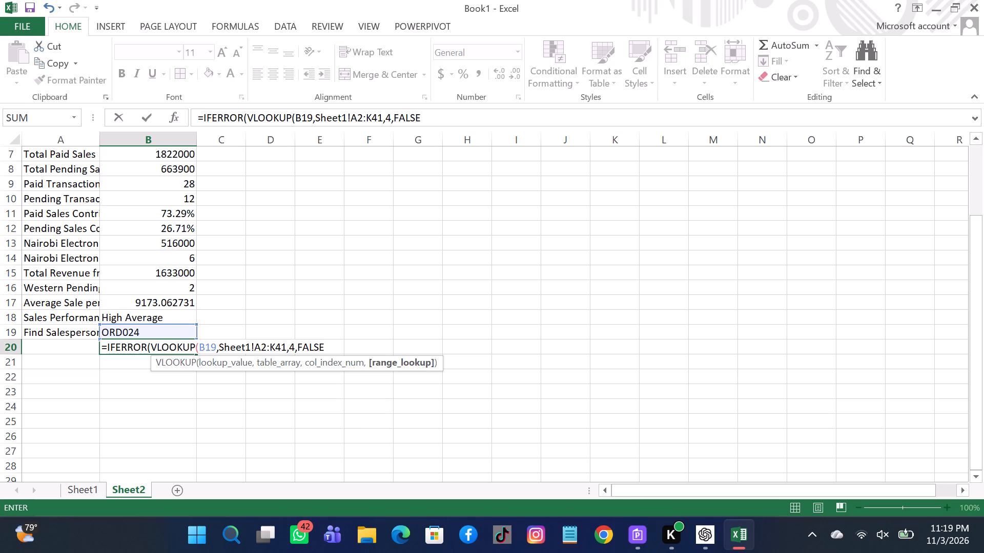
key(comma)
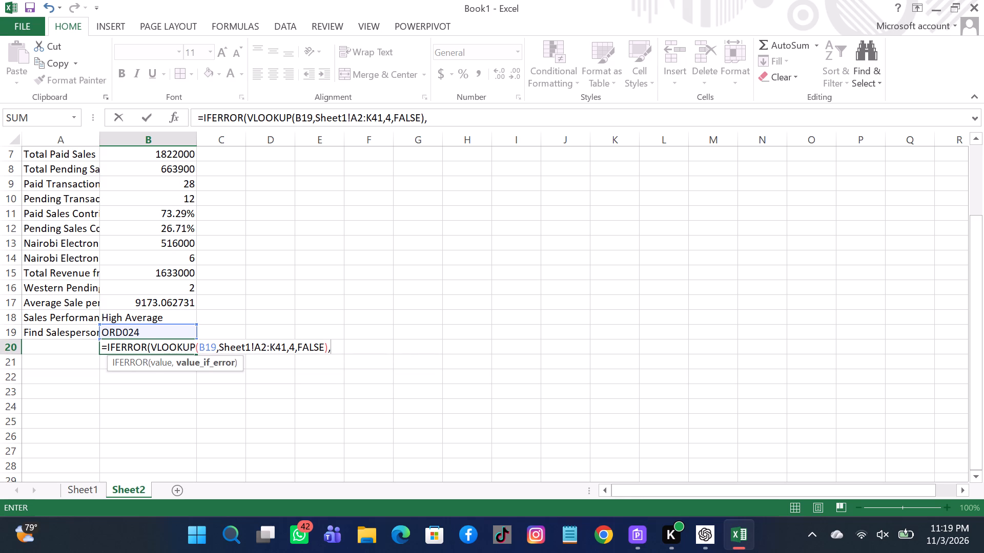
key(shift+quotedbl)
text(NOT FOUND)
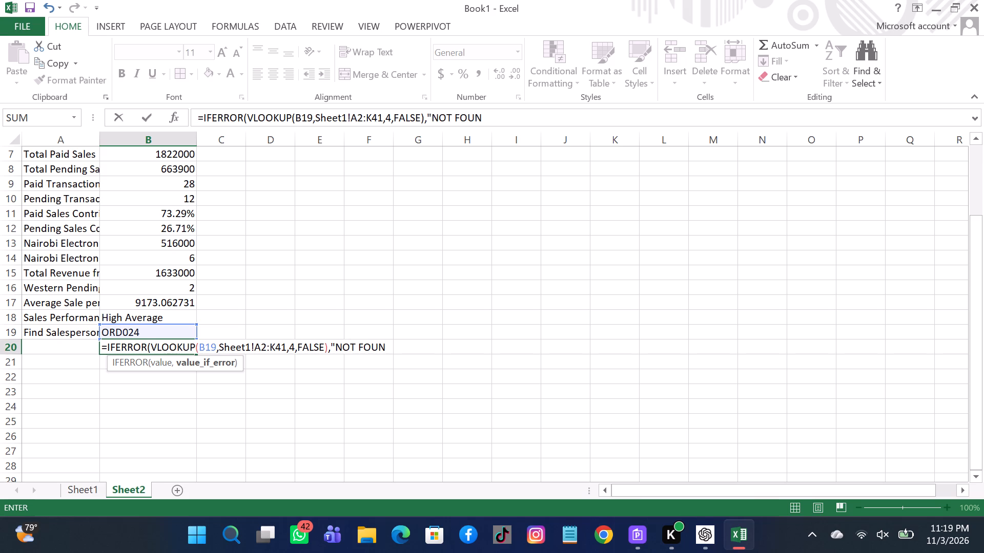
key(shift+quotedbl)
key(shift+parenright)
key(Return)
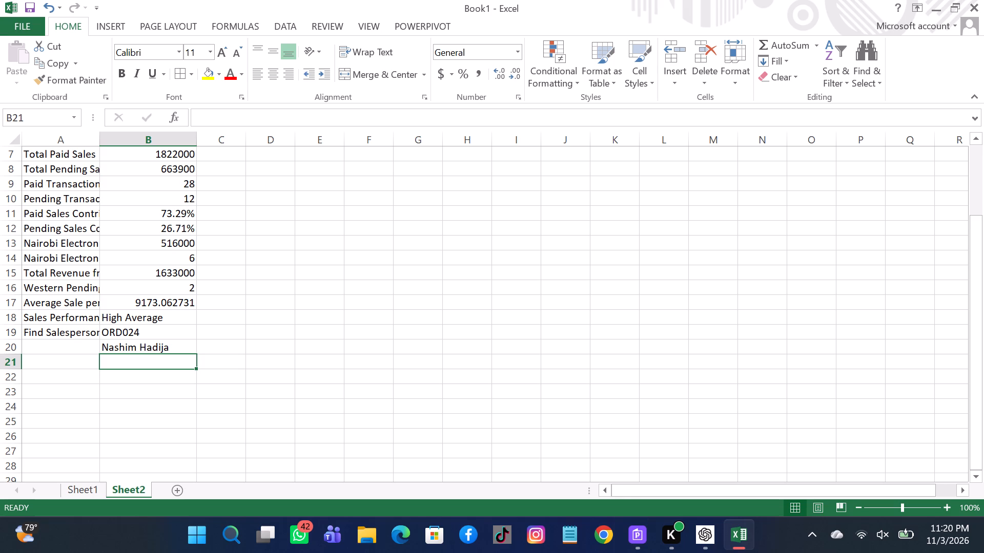
Apply all borders to the whole summary table, A1:B20.
click(43, 268)
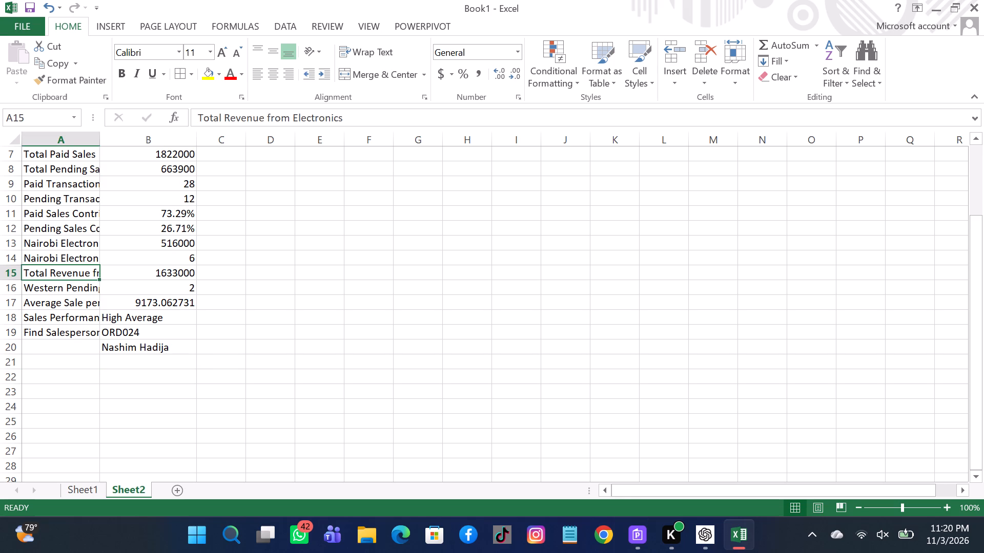
key(ctrl+a)
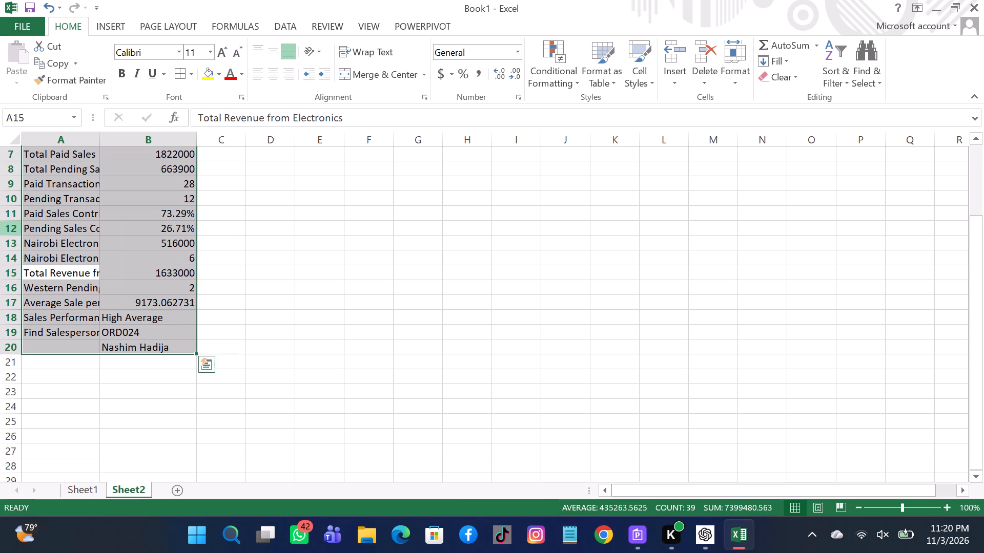
click(175, 70)
click(324, 202)
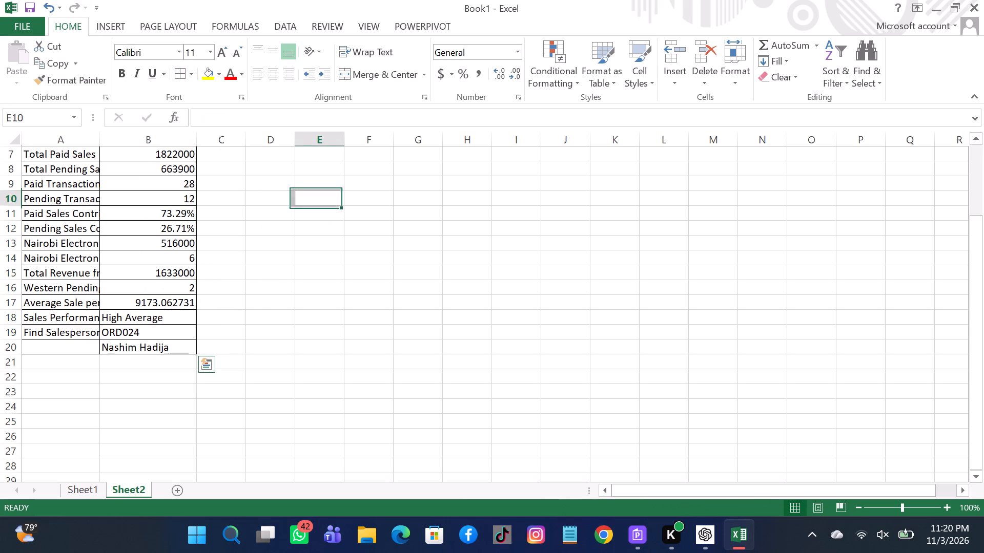
Widen column A in stages to fit most metric labels, such as "Pending Sales Contribution".
scroll(49, 216, up, 2)
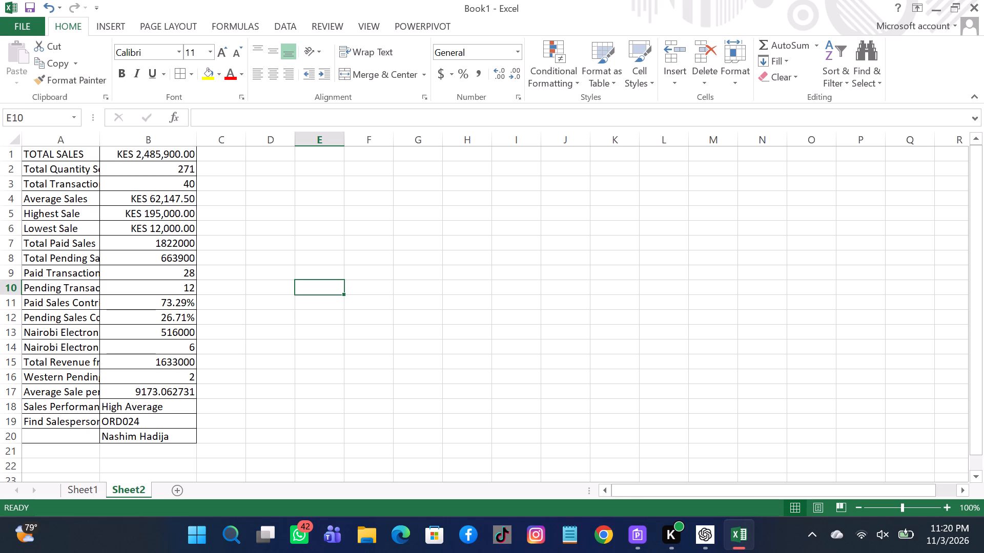
drag(100, 139, 120, 140)
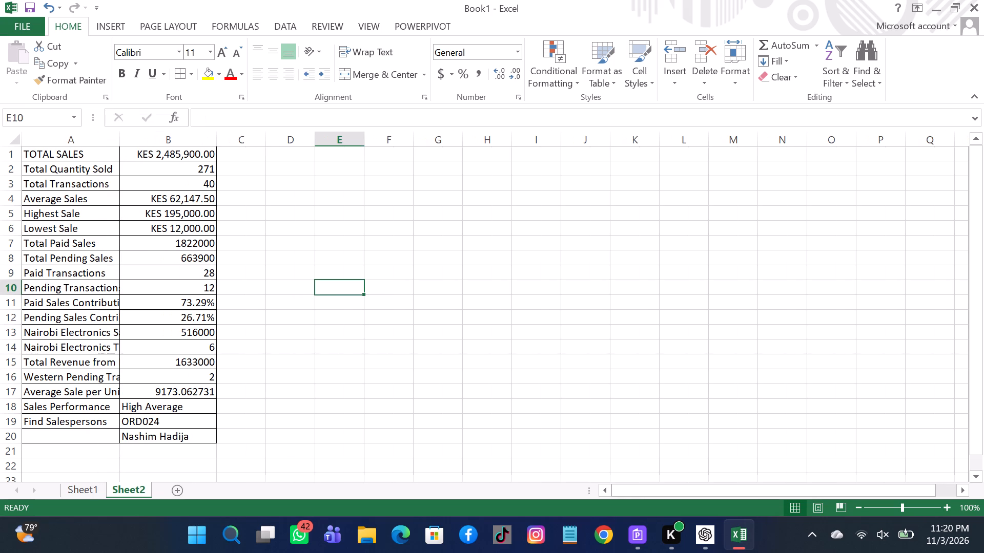
drag(120, 140, 129, 138)
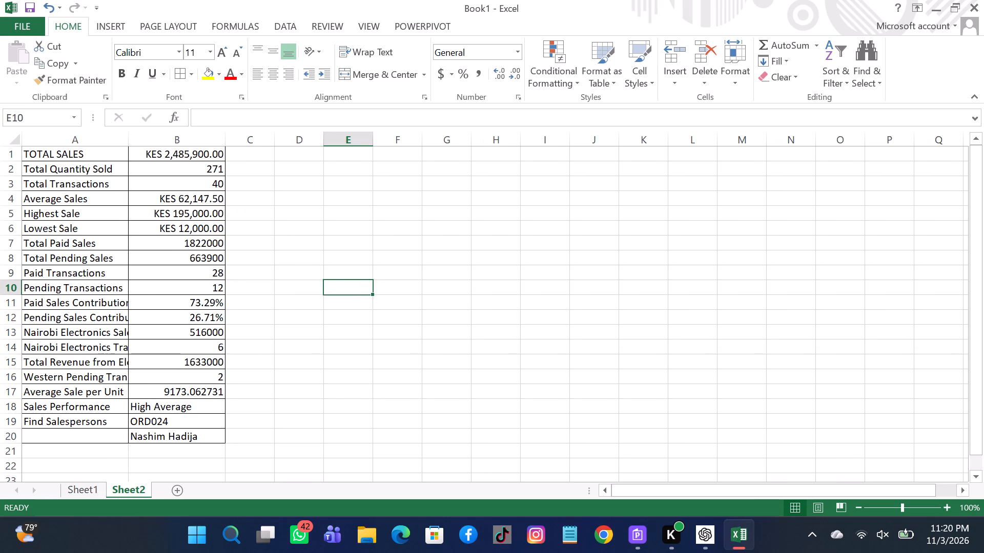
drag(127, 143, 160, 143)
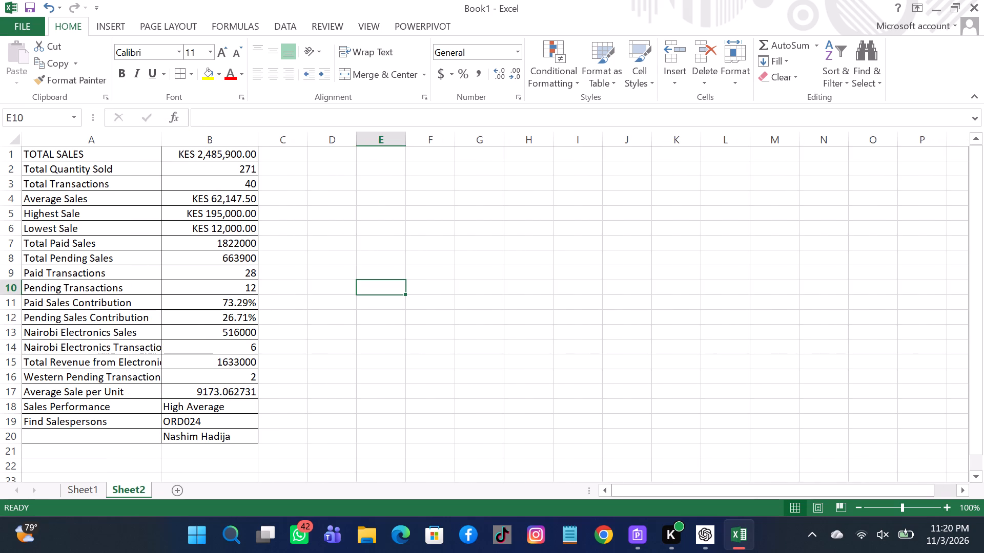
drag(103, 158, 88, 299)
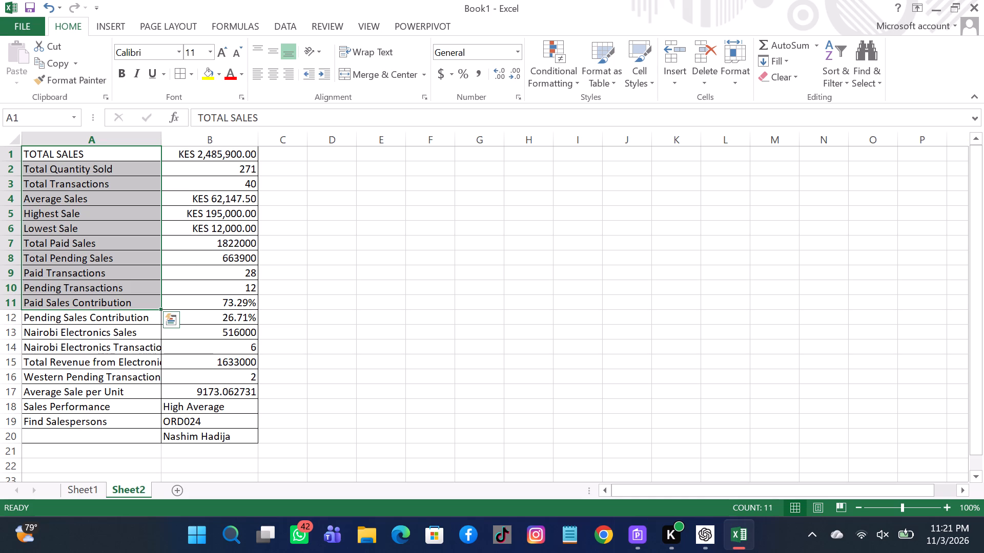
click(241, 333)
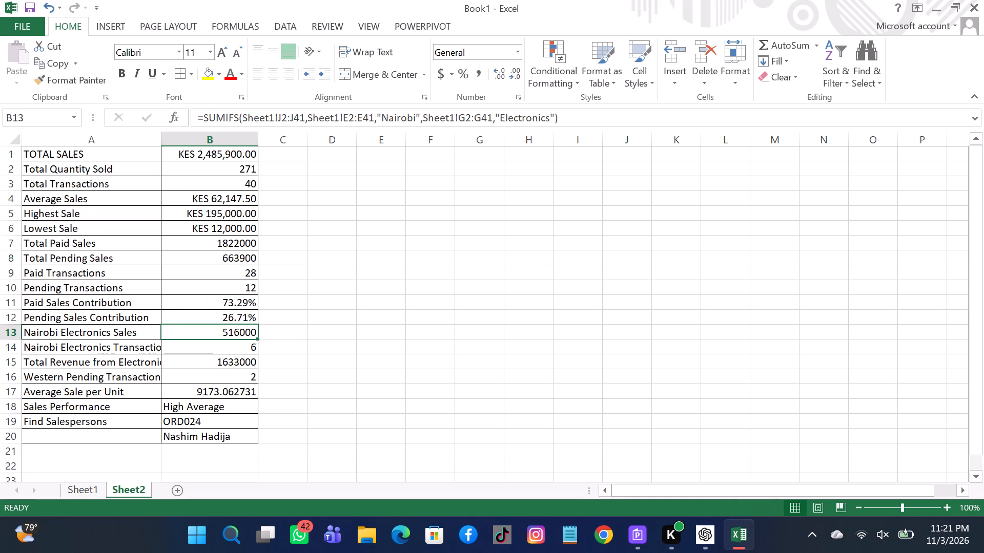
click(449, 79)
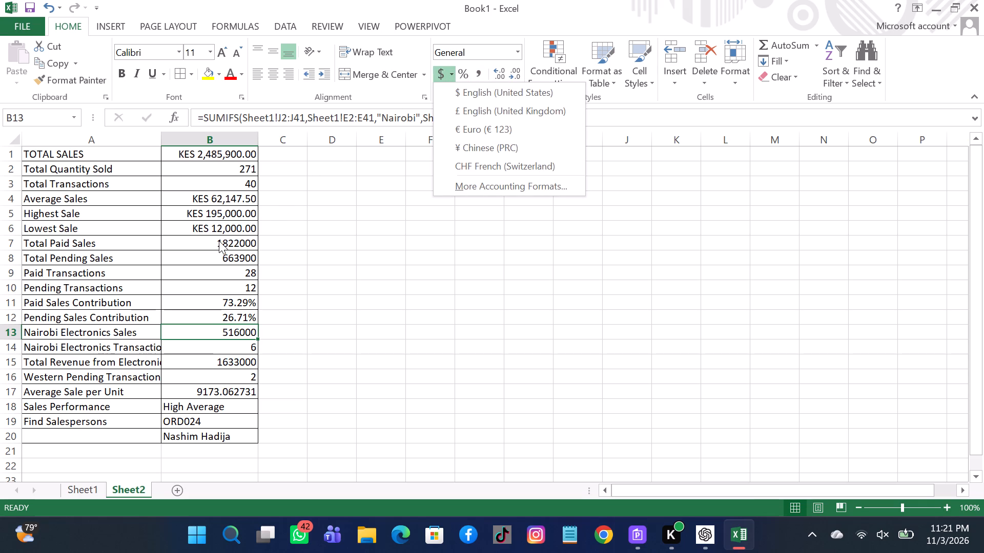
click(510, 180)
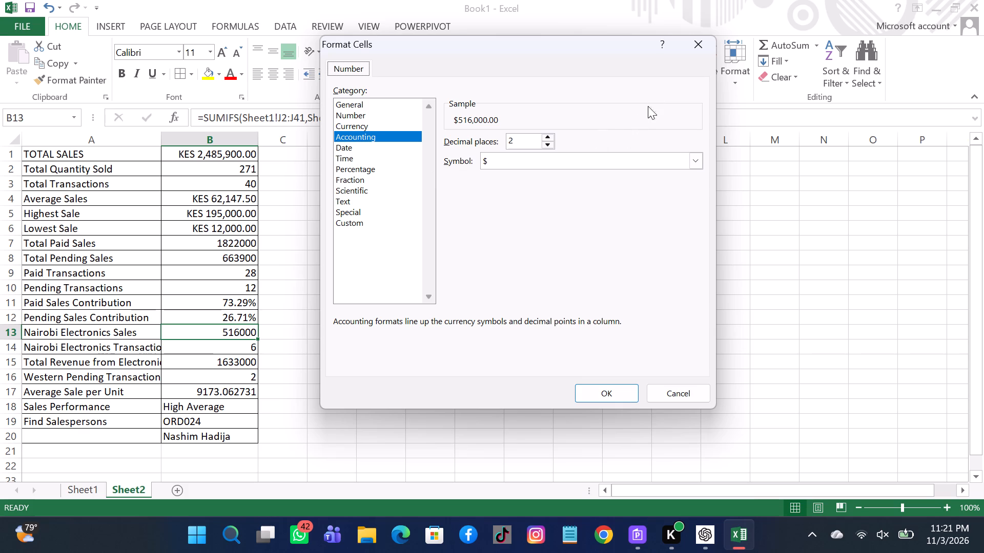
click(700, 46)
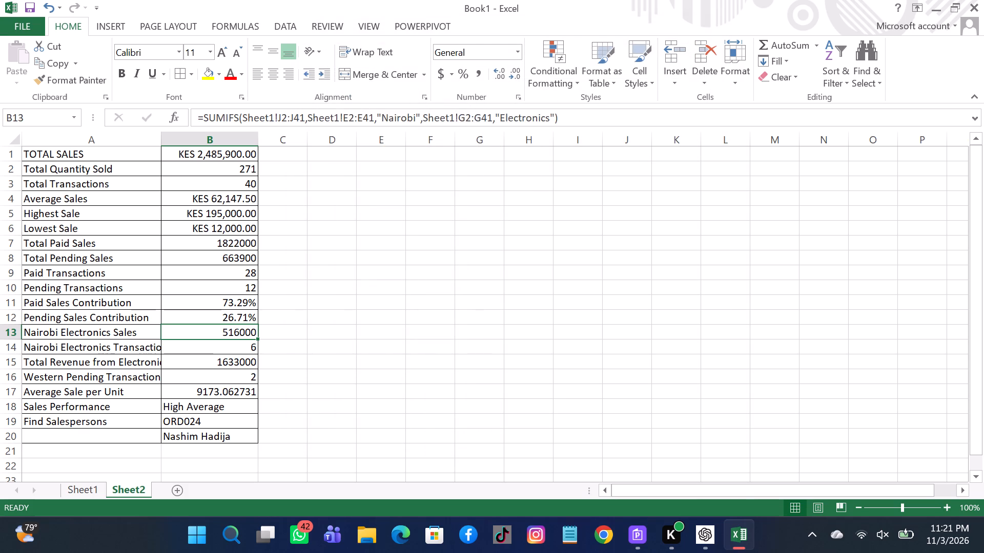
Apply the Currency number category to the sales amounts in cells B7:B8, B13, B15 and B17 together.
drag(219, 246, 219, 254)
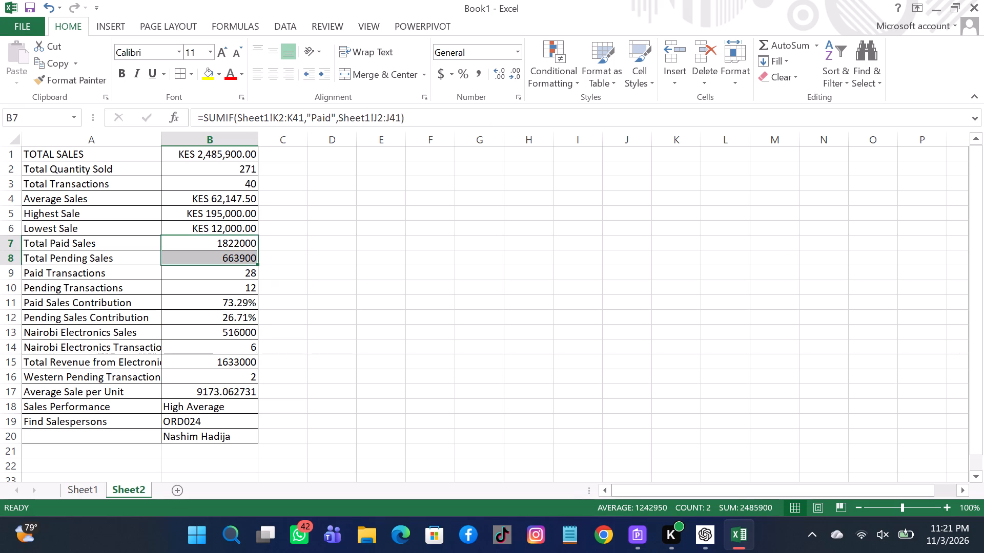
ctrl+click(234, 333)
ctrl+click(237, 364)
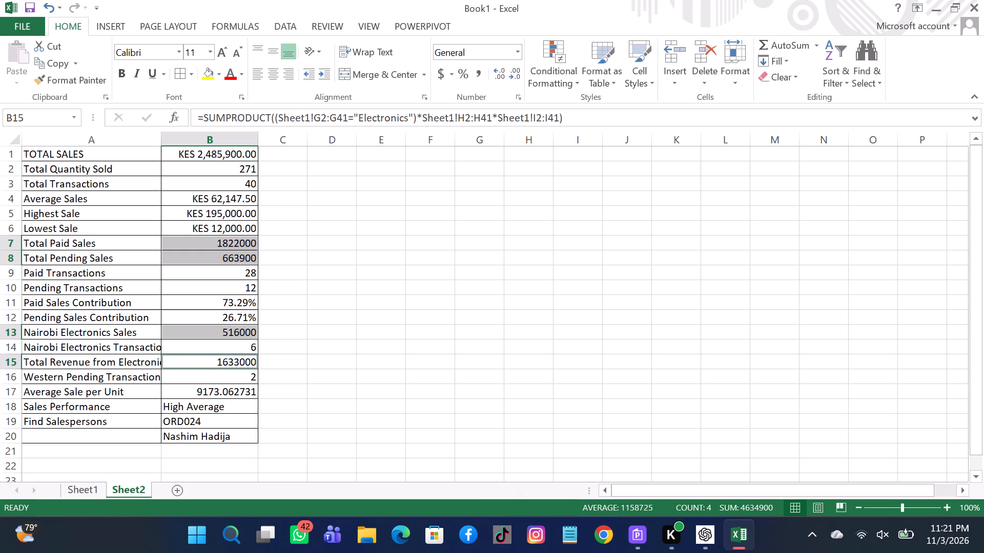
ctrl+click(229, 395)
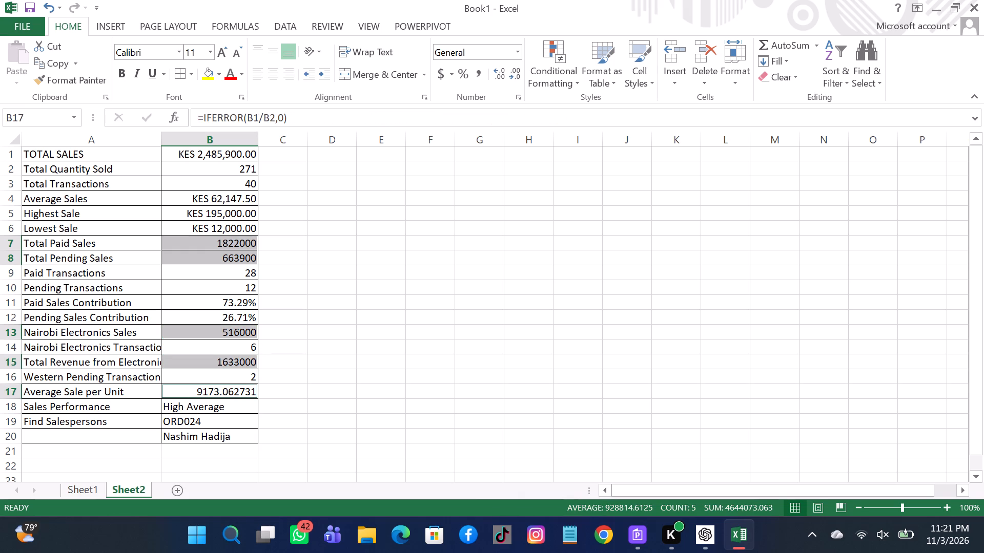
click(449, 74)
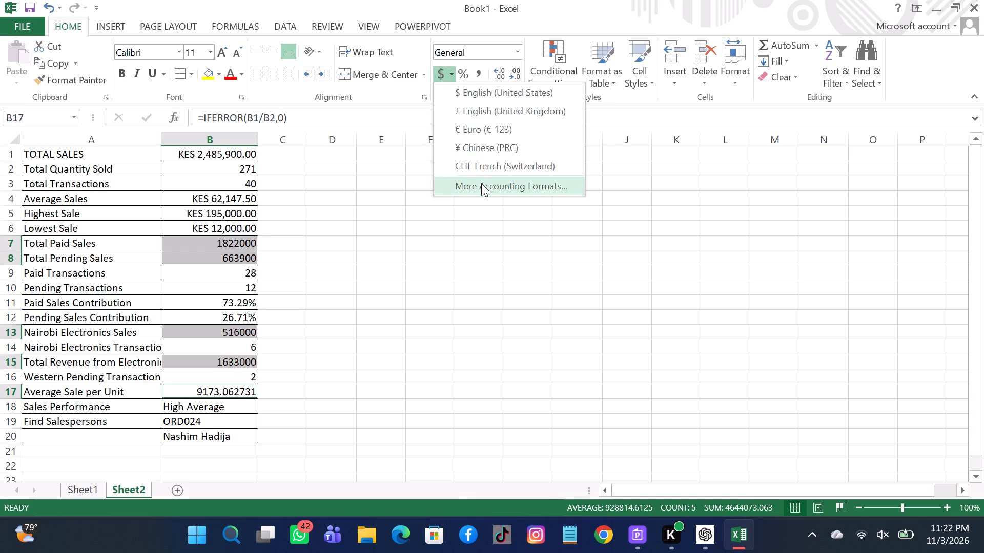
click(481, 185)
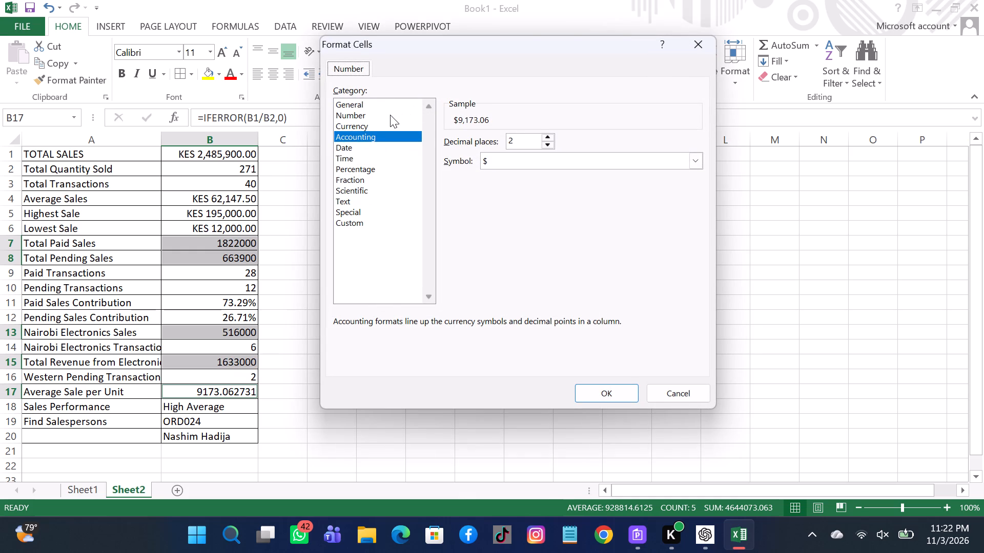
click(377, 124)
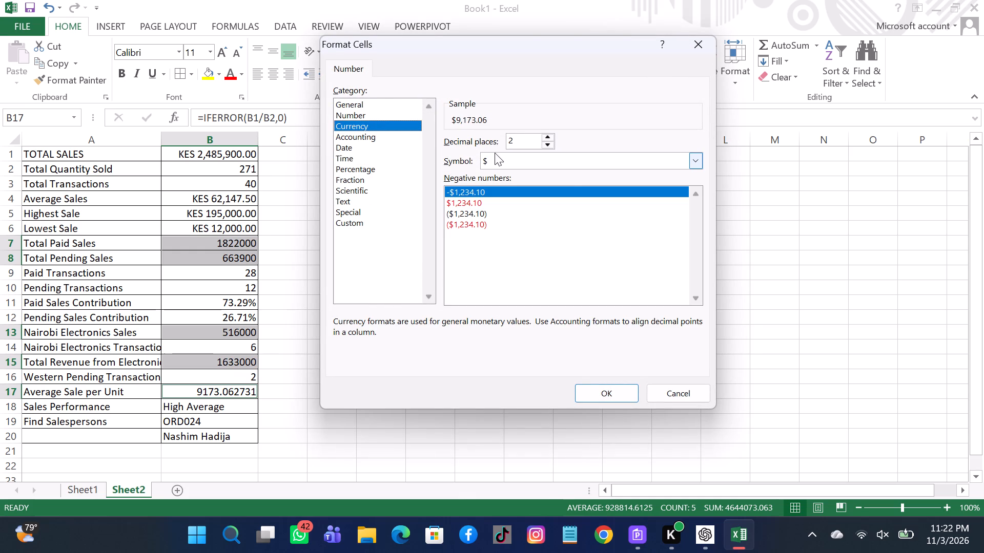
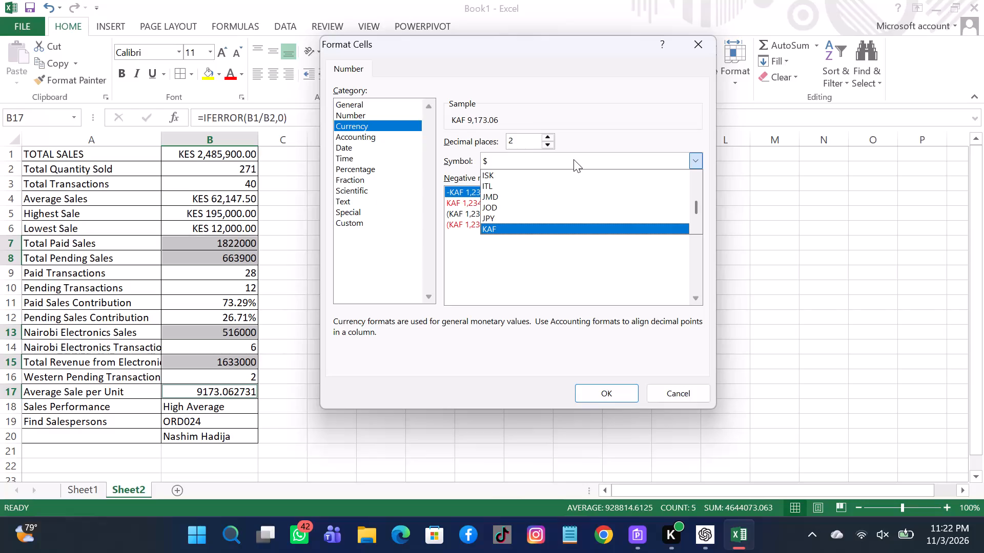
Set the currency symbol to KES with two decimal places for the selected sales amounts.
key(Down)
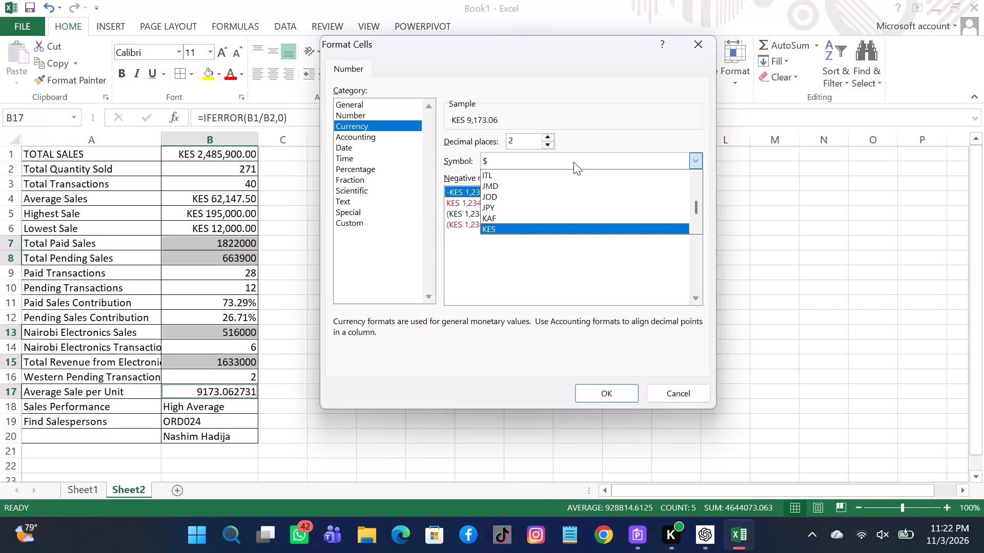
click(567, 228)
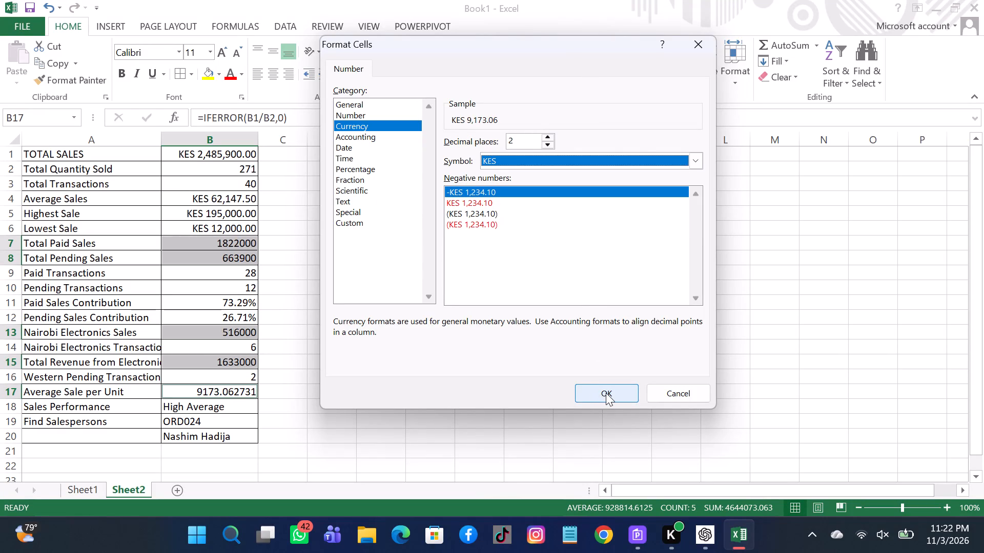
click(606, 393)
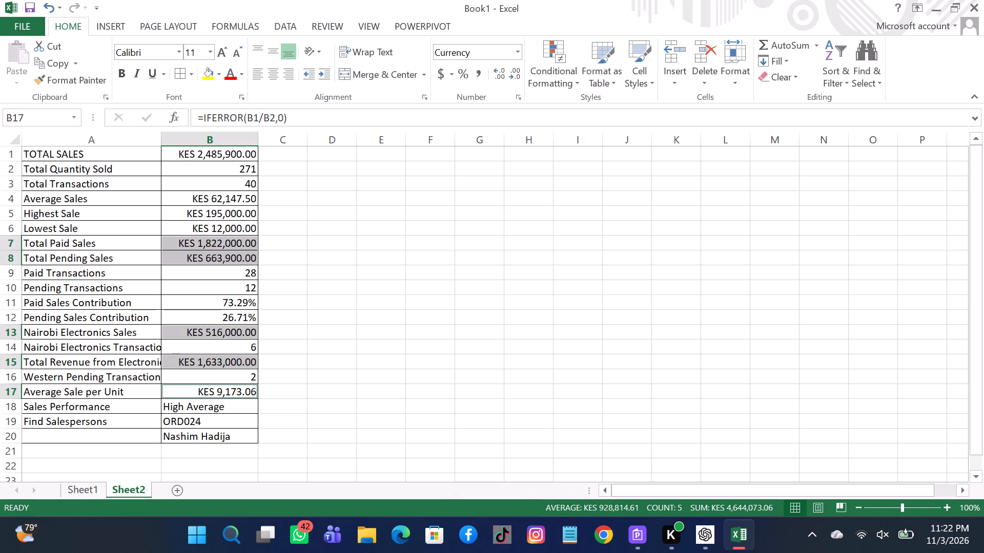
Create a PivotTable from the Sheet1 order data, Table1, on a new worksheet.
click(69, 495)
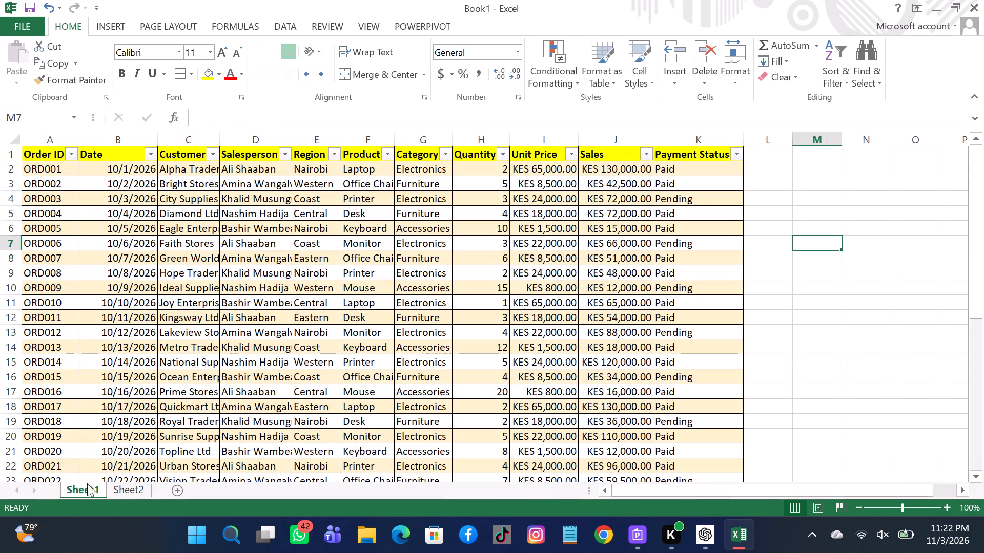
click(218, 351)
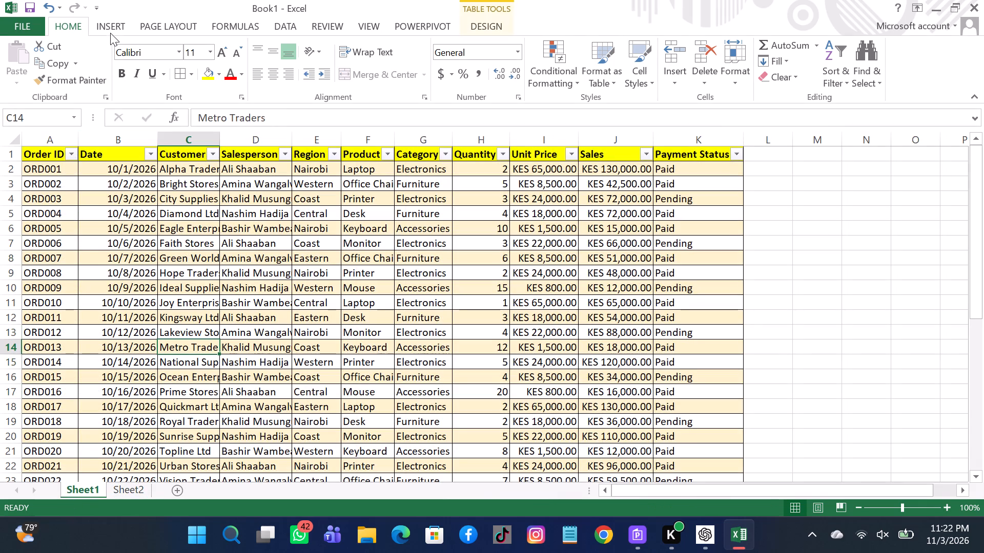
click(112, 17)
click(109, 20)
click(27, 45)
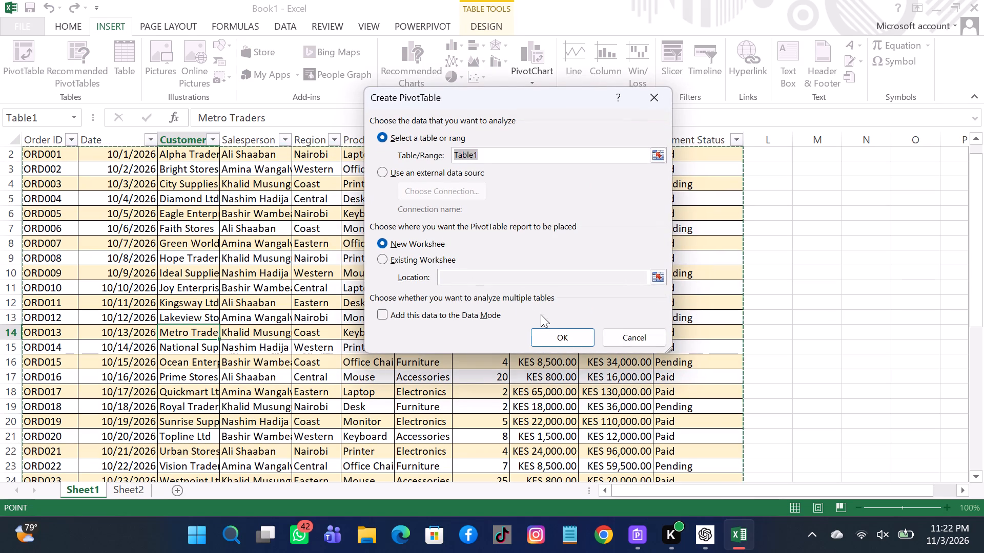
click(550, 333)
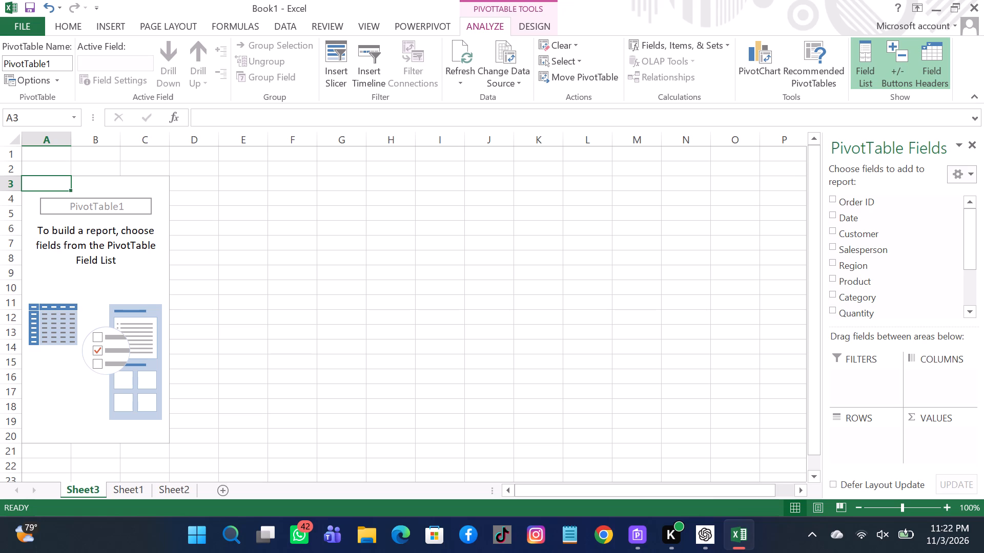
Build the PivotTable with Region as row labels and Sales as summed values.
right_click(903, 267)
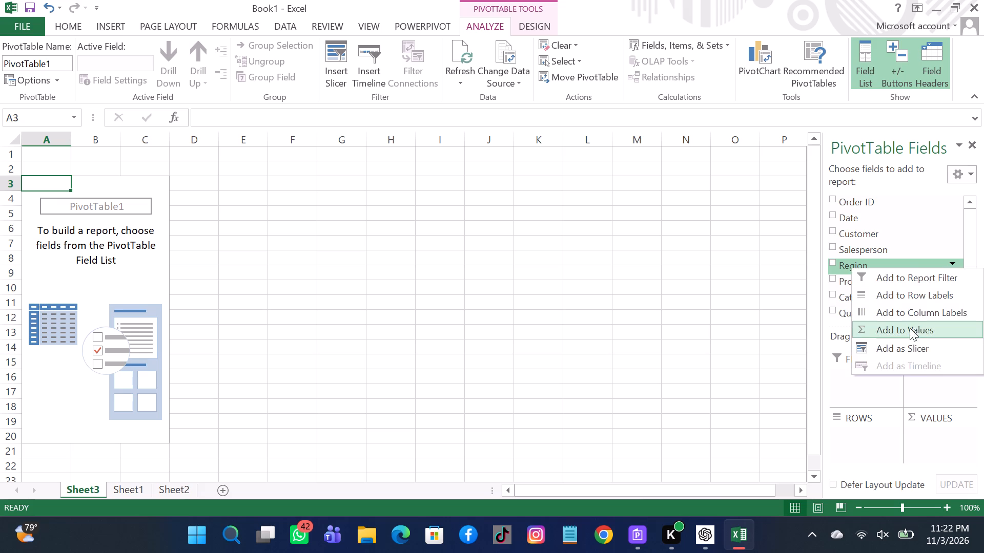
click(914, 295)
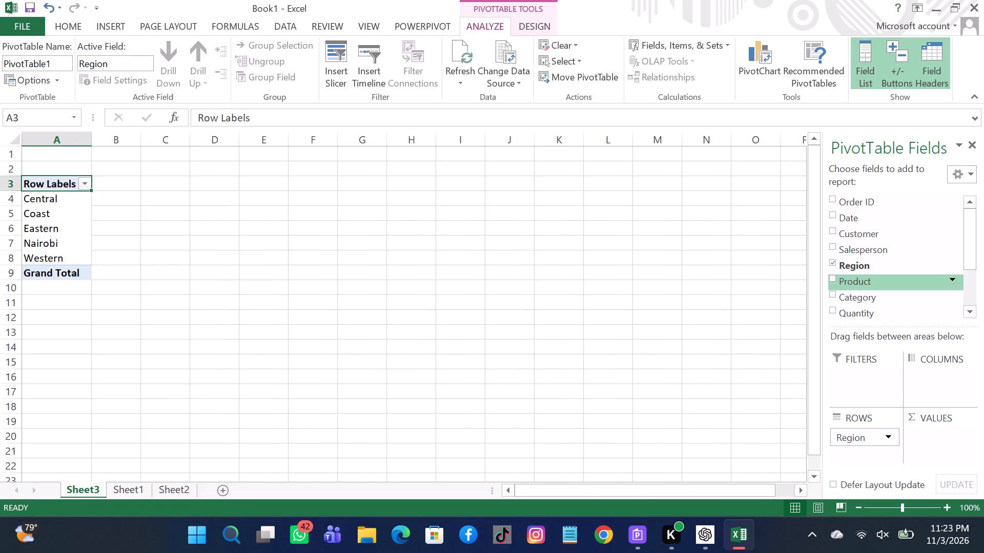
scroll(882, 289, down, 1)
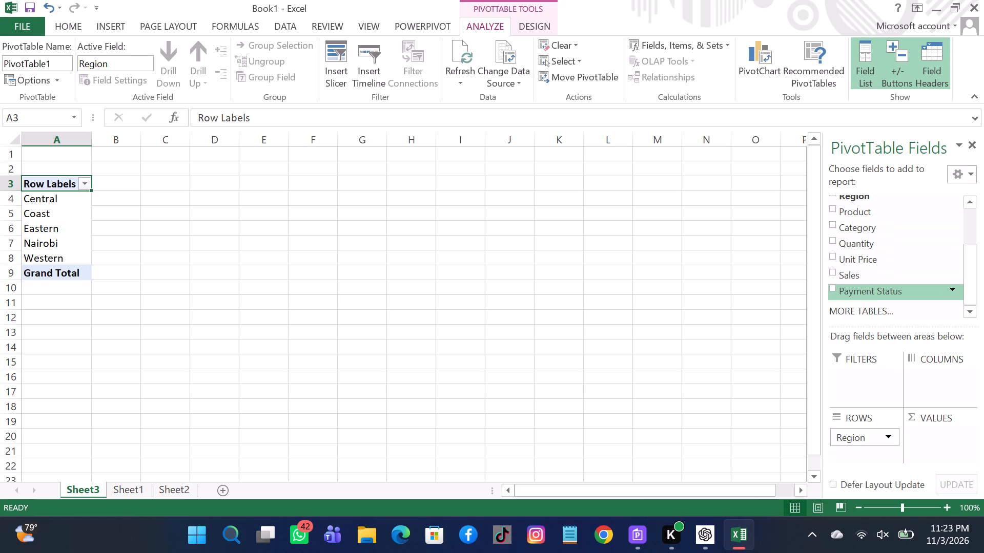
right_click(881, 282)
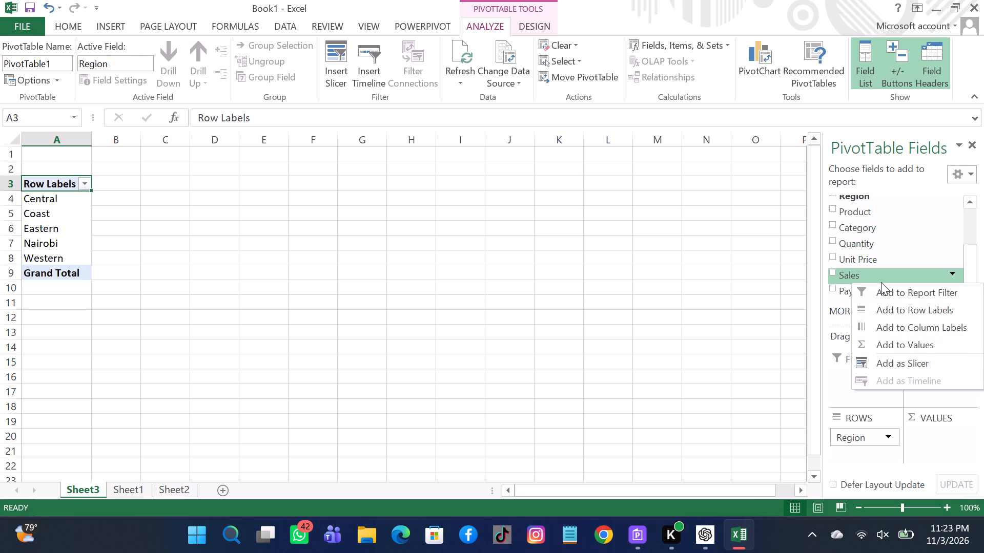
click(899, 348)
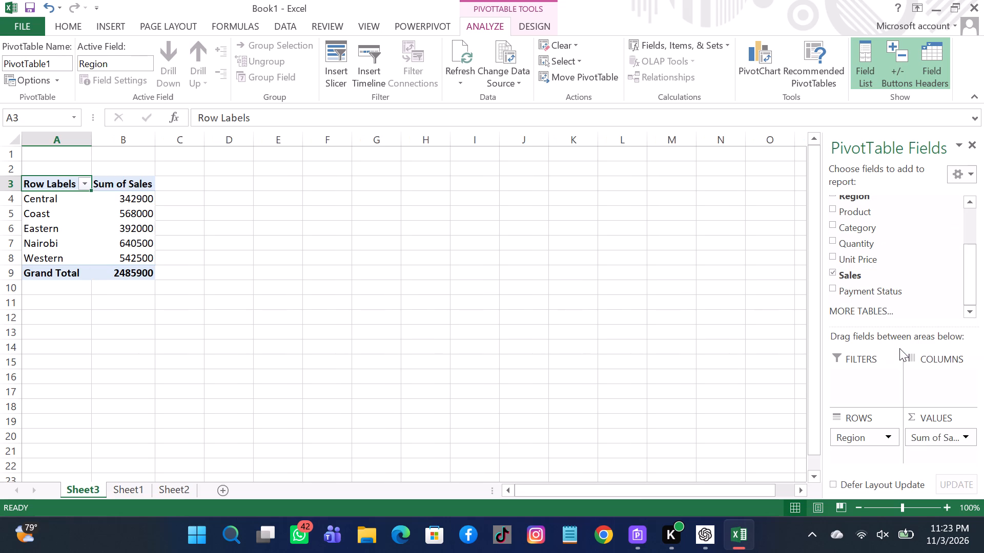
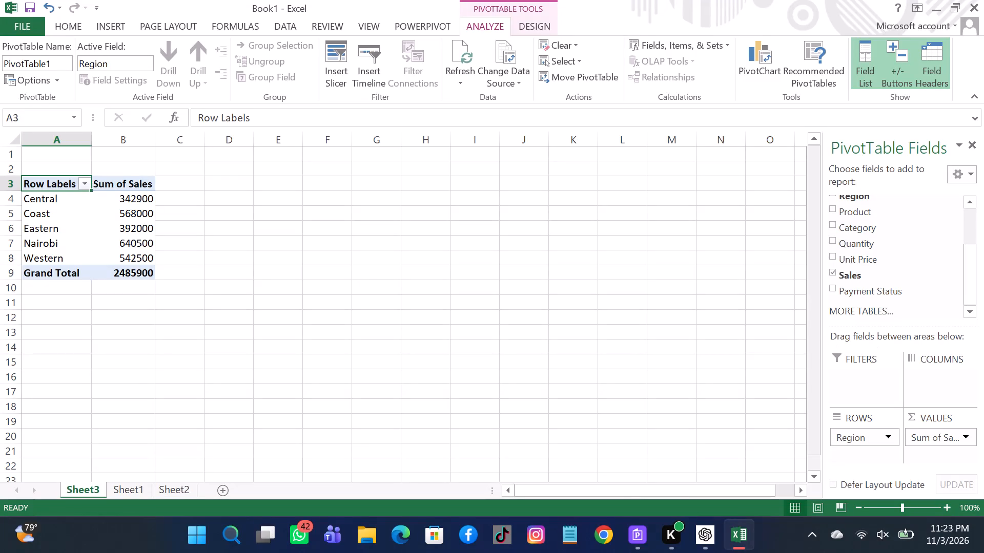
Format the PivotTable's Sum of Sales values as Currency with the KES symbol and two decimal places.
click(143, 233)
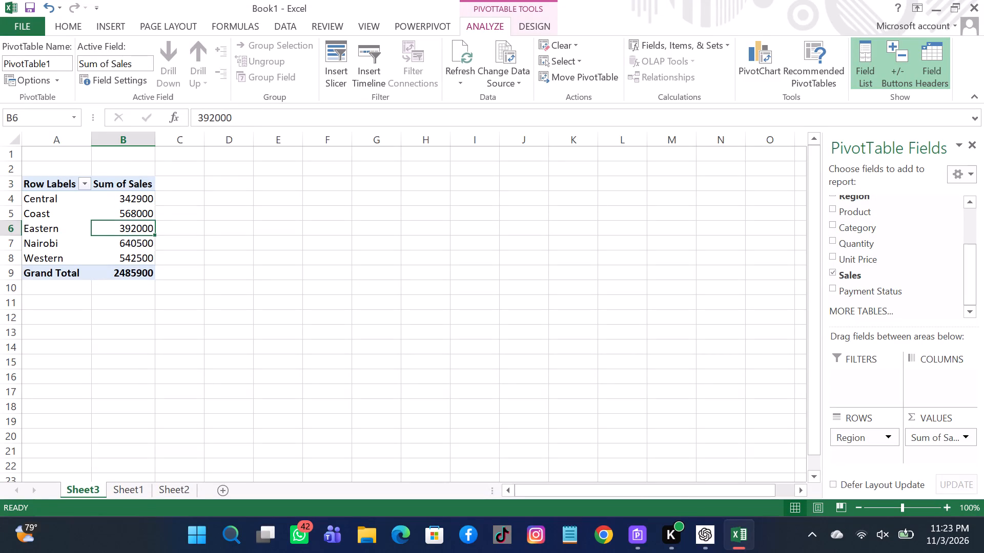
right_click(143, 233)
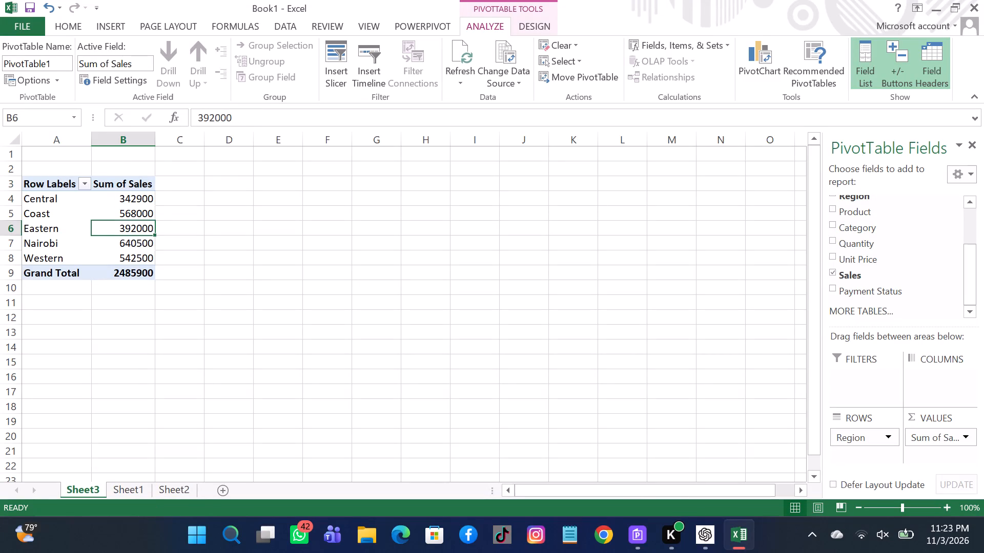
right_click(143, 233)
right_click(143, 233)
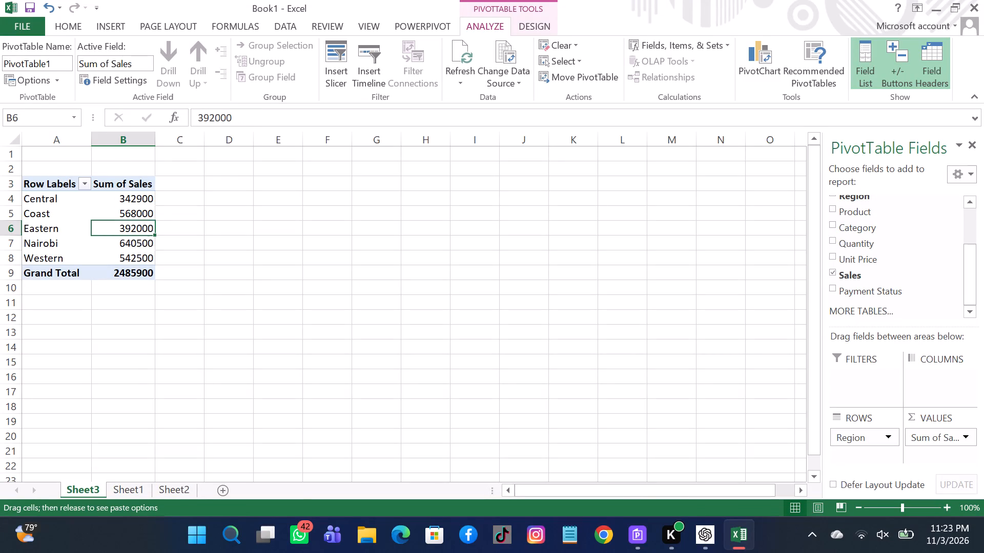
click(143, 245)
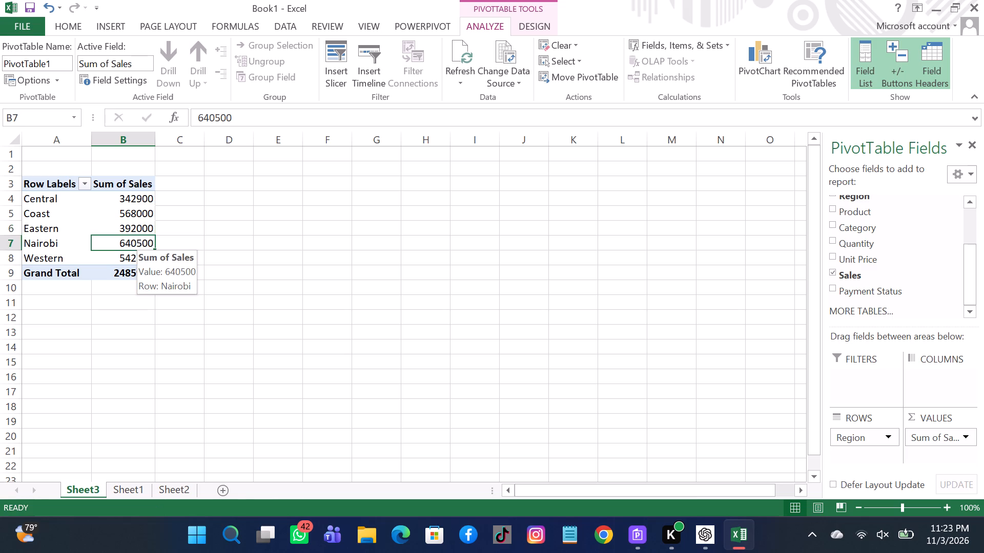
right_click(143, 245)
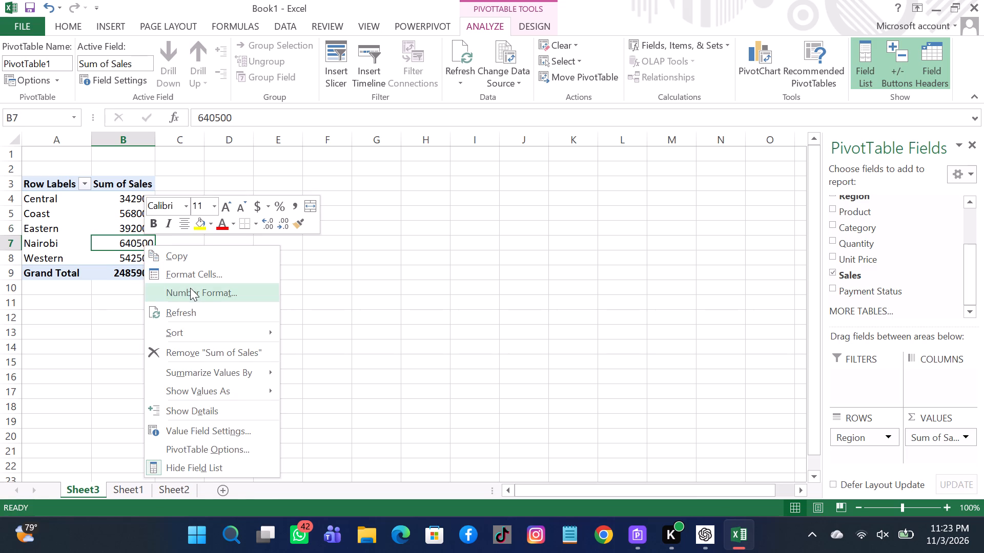
click(191, 288)
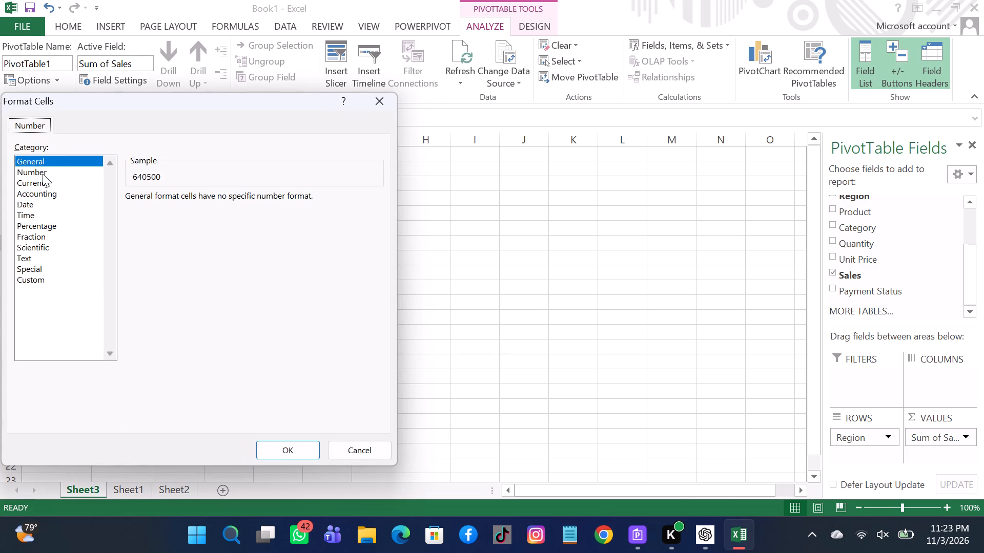
click(45, 179)
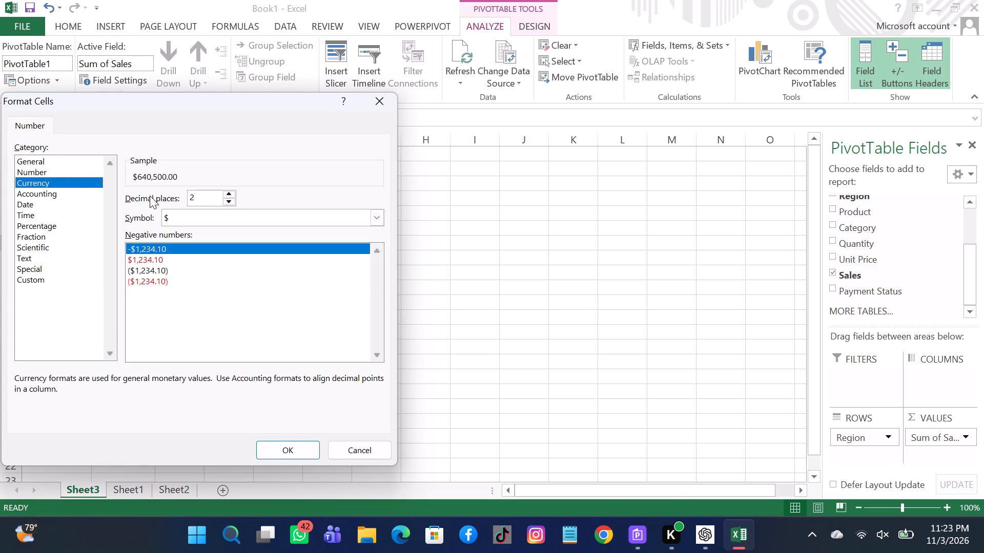
click(206, 212)
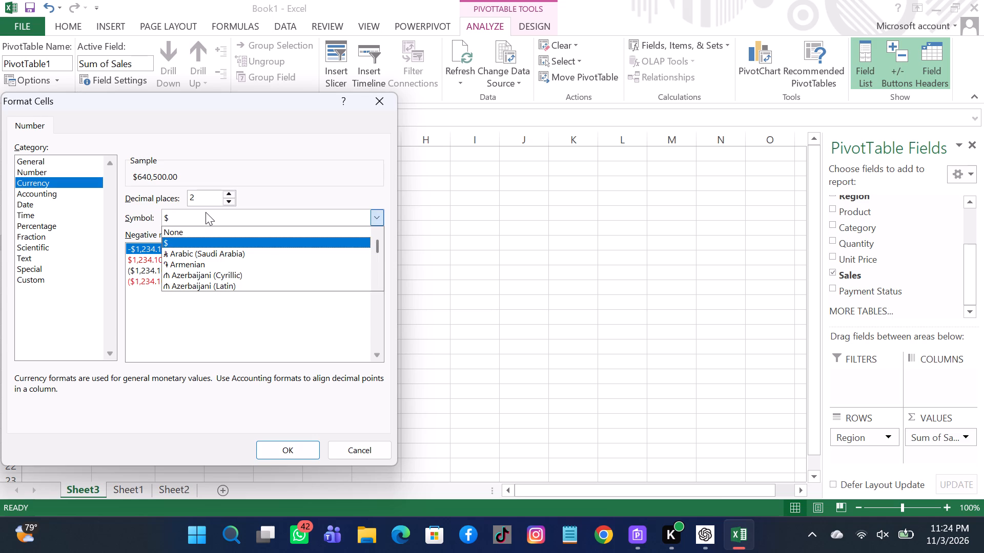
key(k)
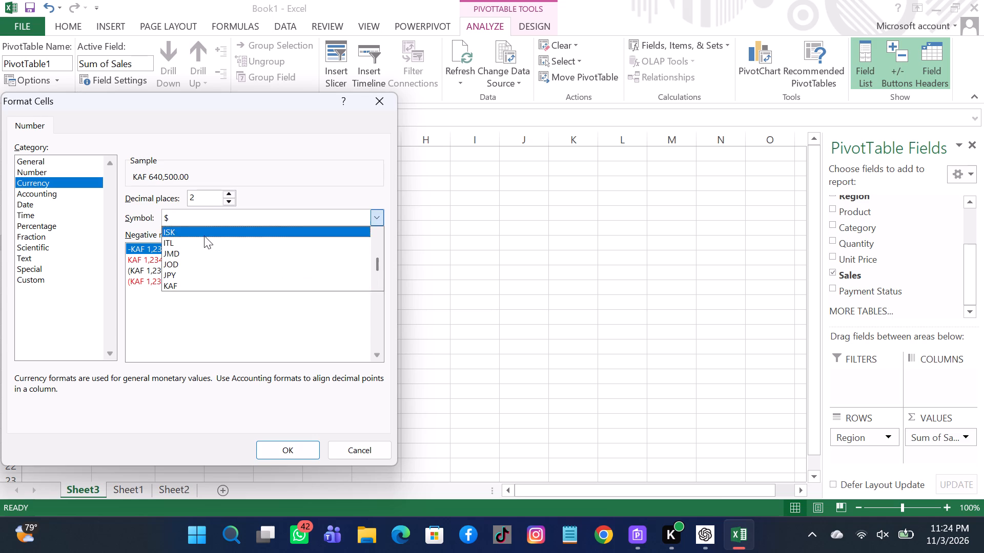
key(Down)
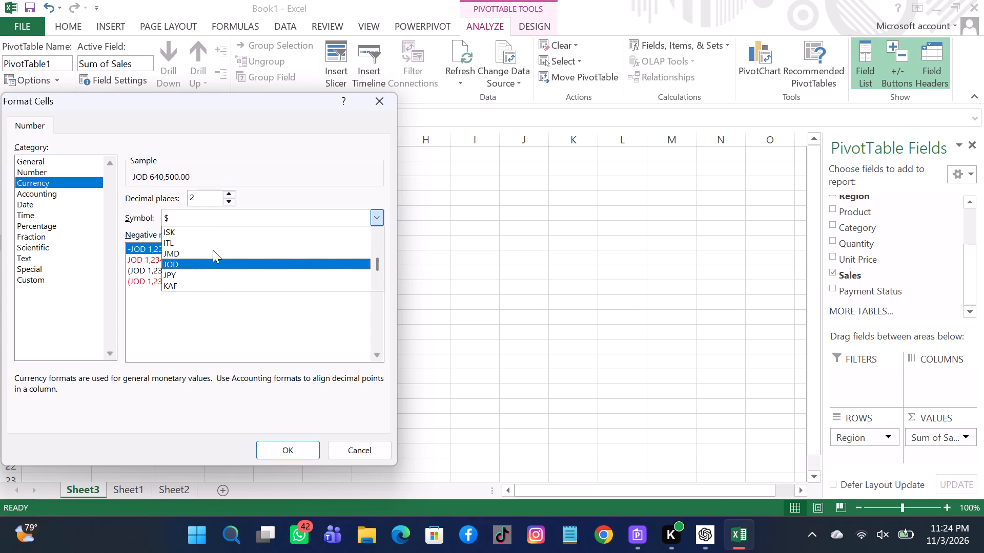
key(Down)
key(Down)
key(Down)
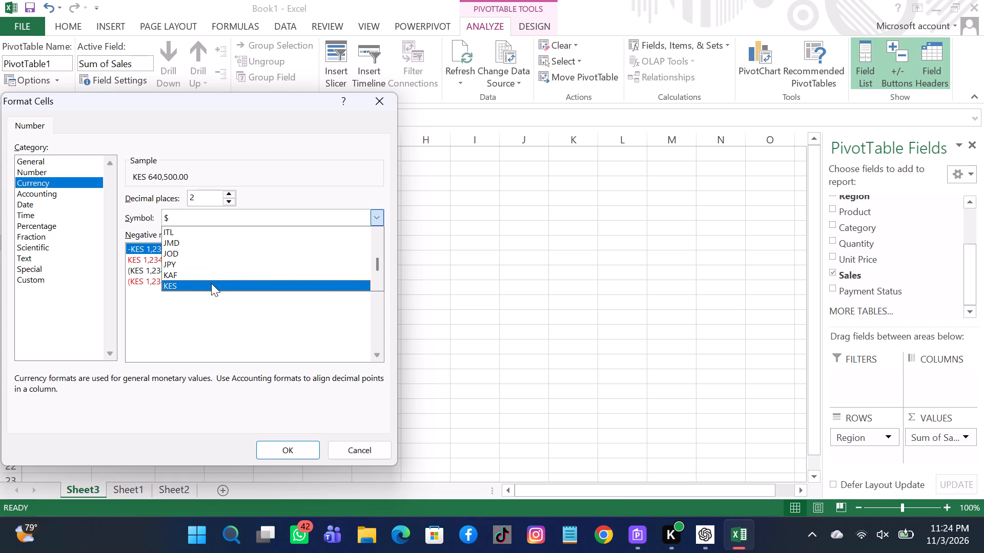
click(211, 283)
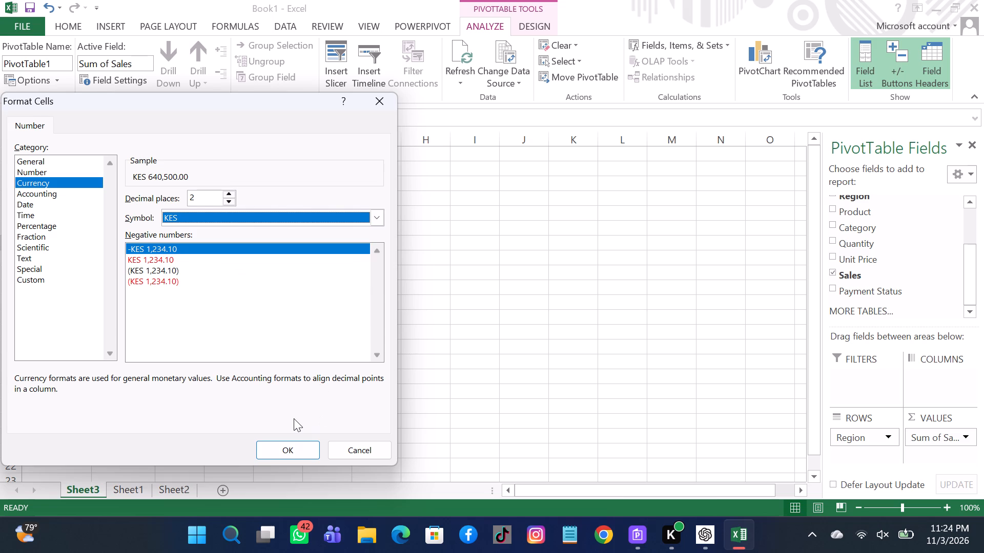
click(284, 443)
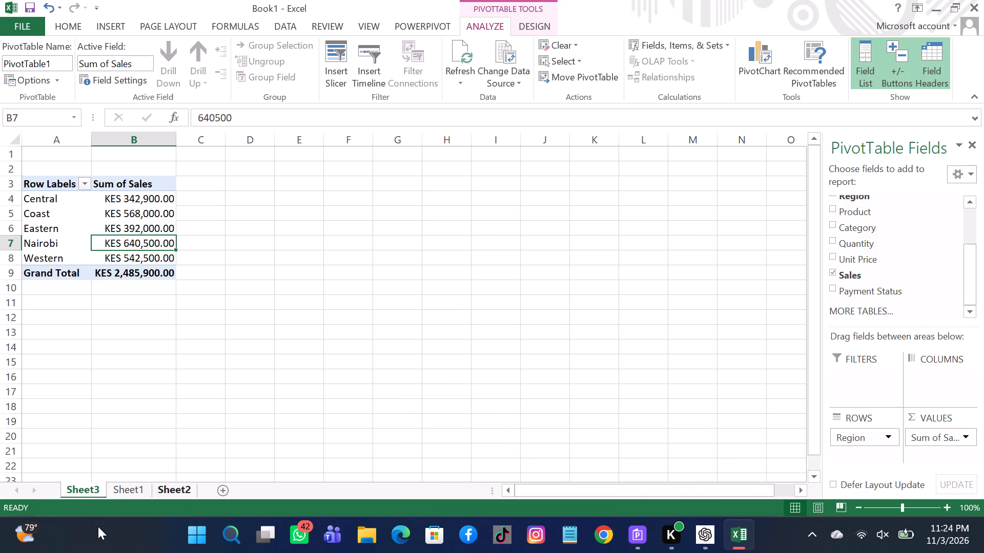
Rename the PivotTable worksheet, Sheet3, as PIVOTTABLES.
double_click(87, 488)
key(BackSpace)
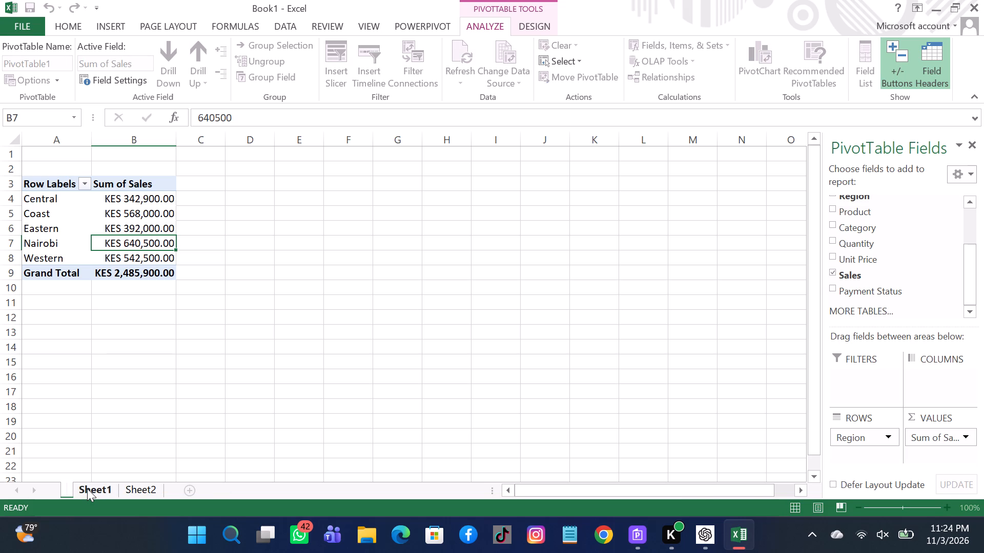
text(PI)
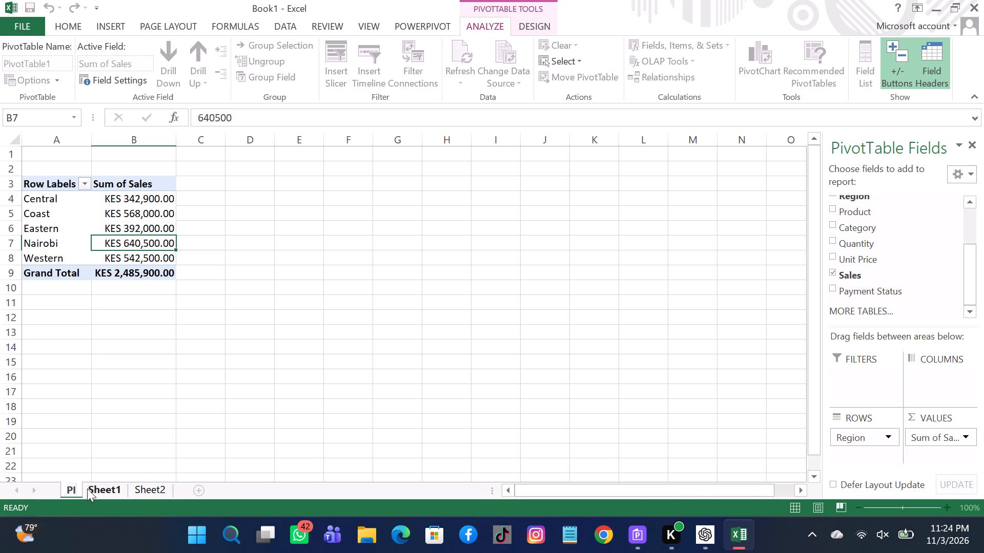
key(v)
text(OT)
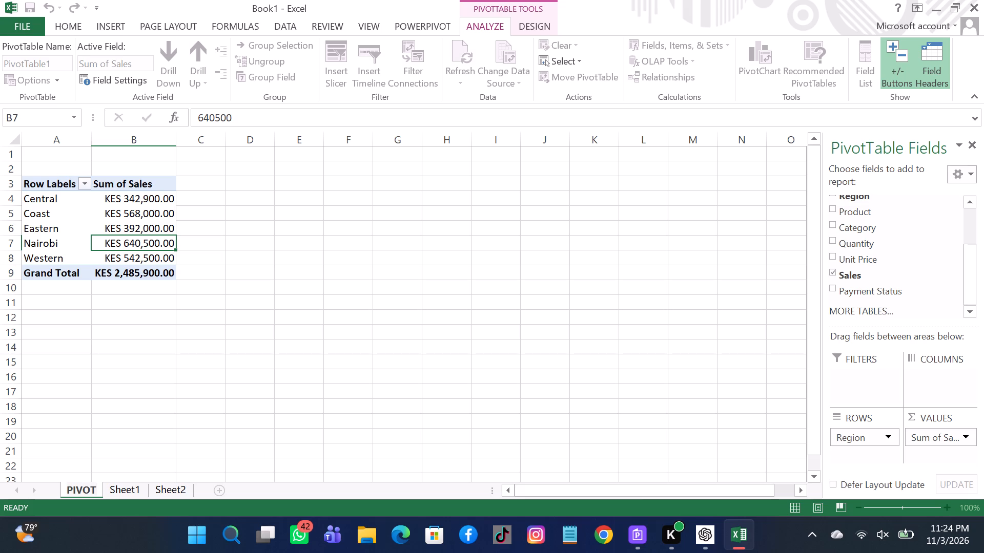
key(t)
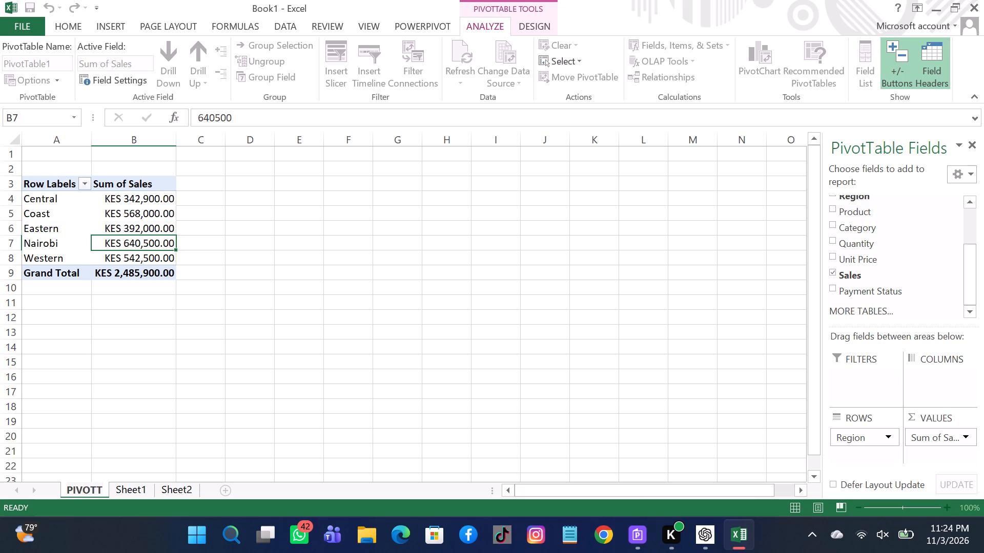
text(AB)
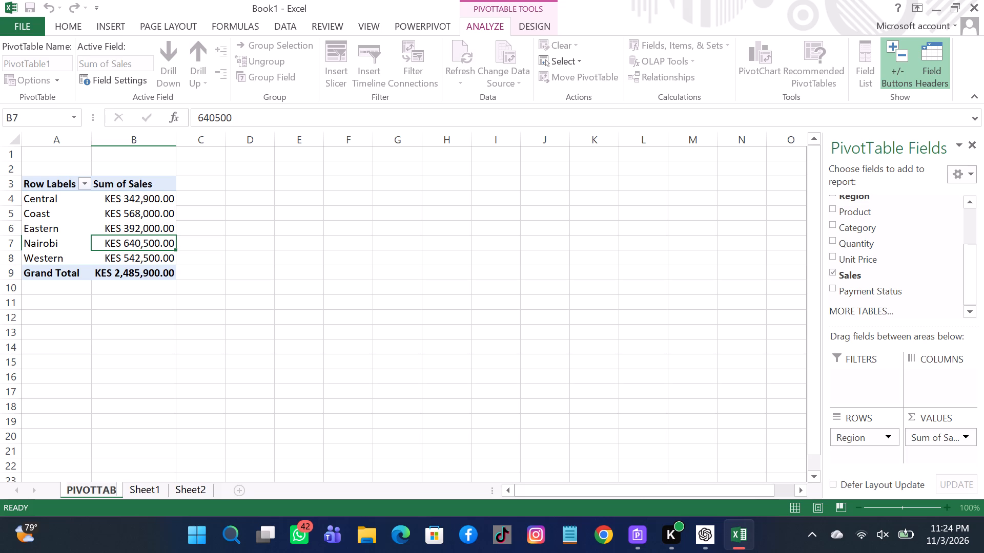
key(l)
text(ES)
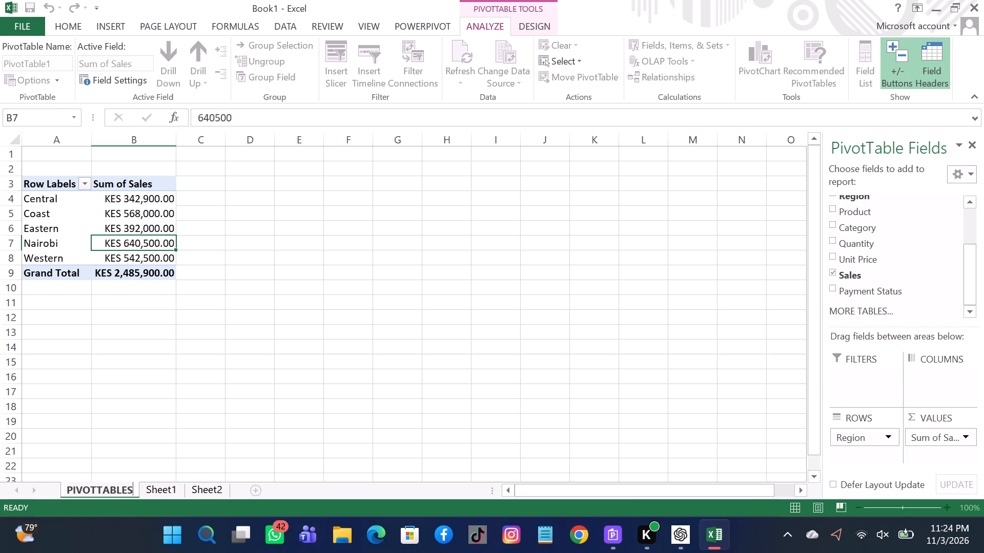
key(Return)
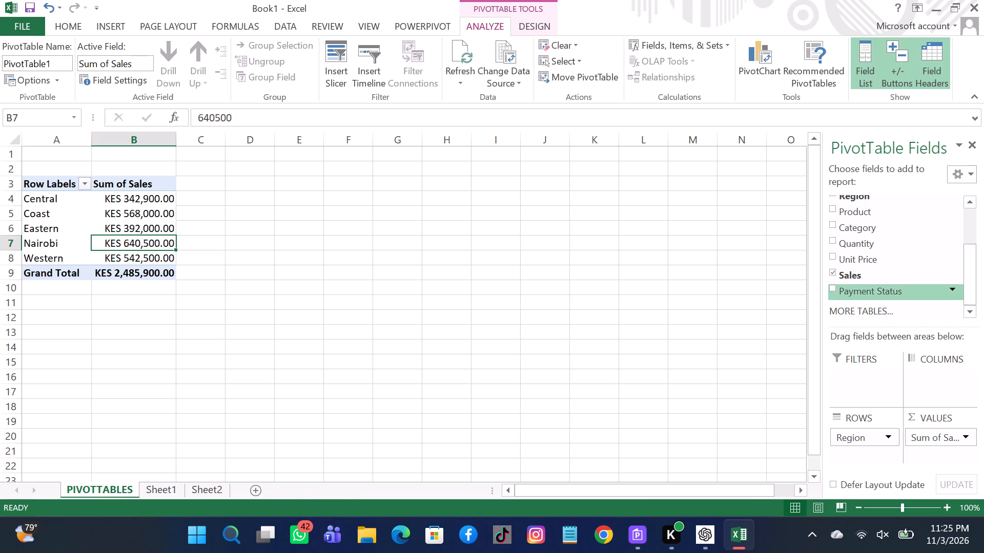
Rearrange the PivotTable with Salesperson as row labels and Region as column labels.
scroll(880, 272, down, 1)
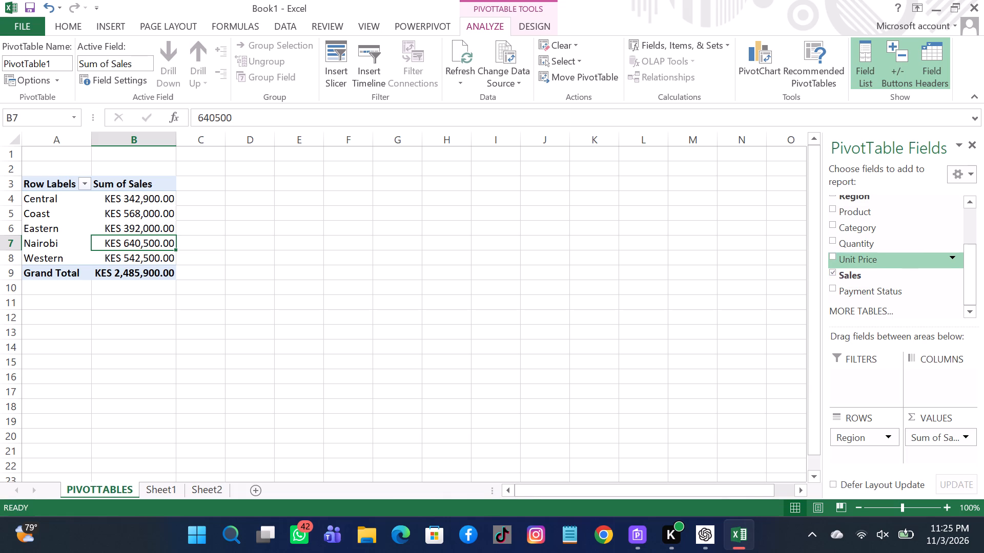
scroll(895, 261, down, 2)
scroll(895, 261, up, 1)
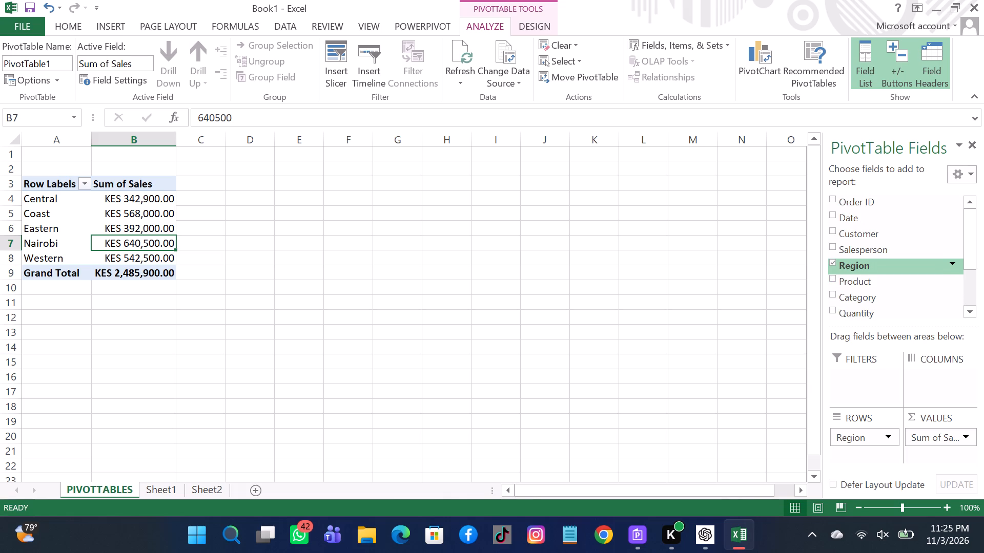
scroll(895, 261, up, 3)
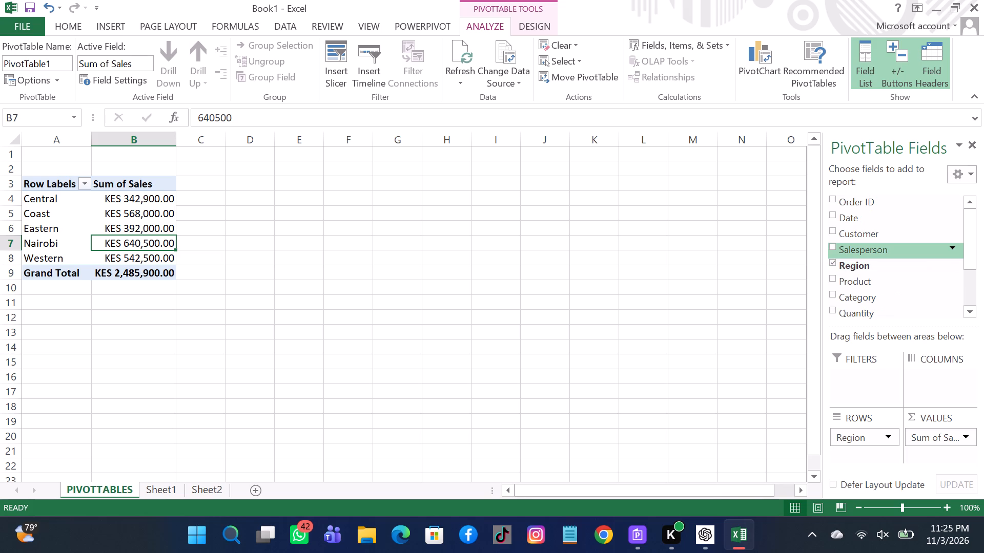
right_click(895, 250)
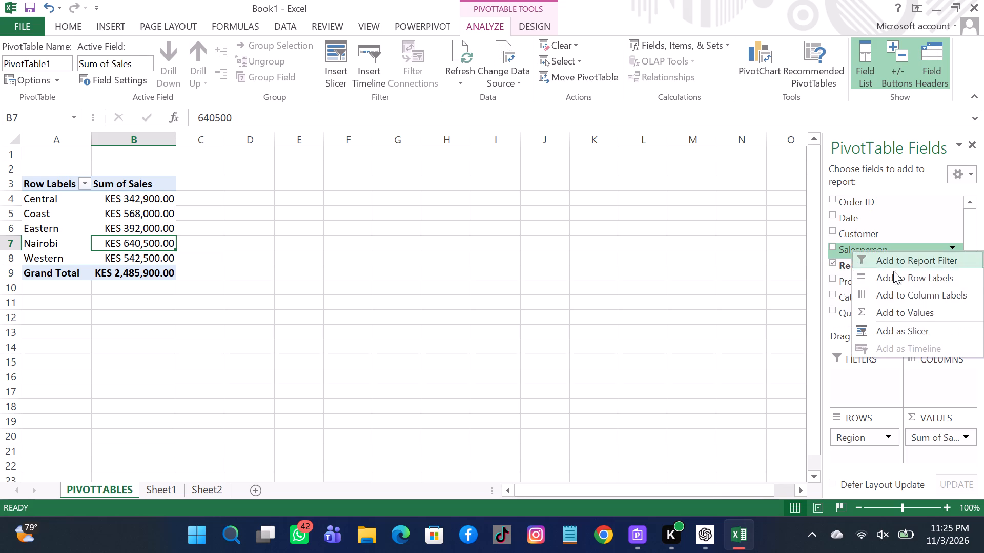
click(896, 285)
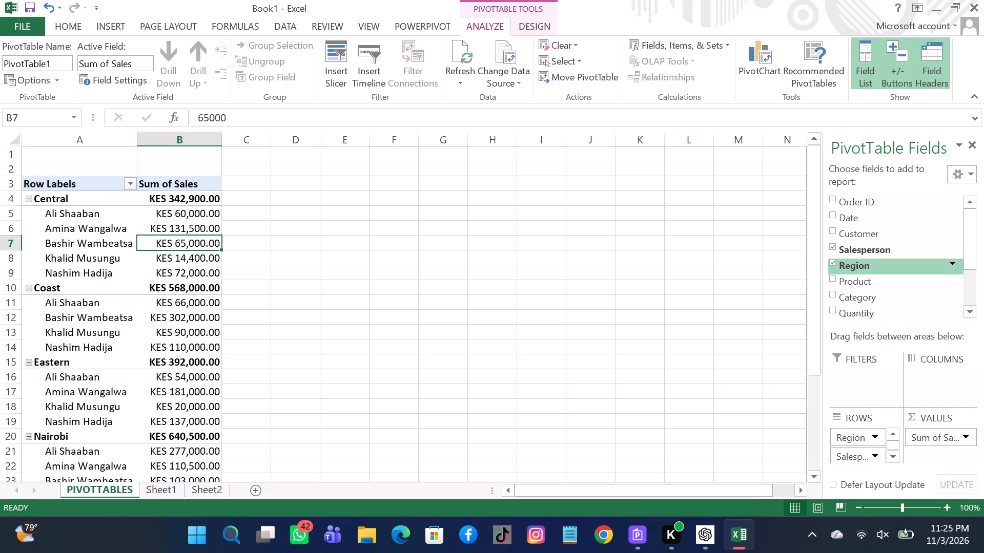
right_click(877, 270)
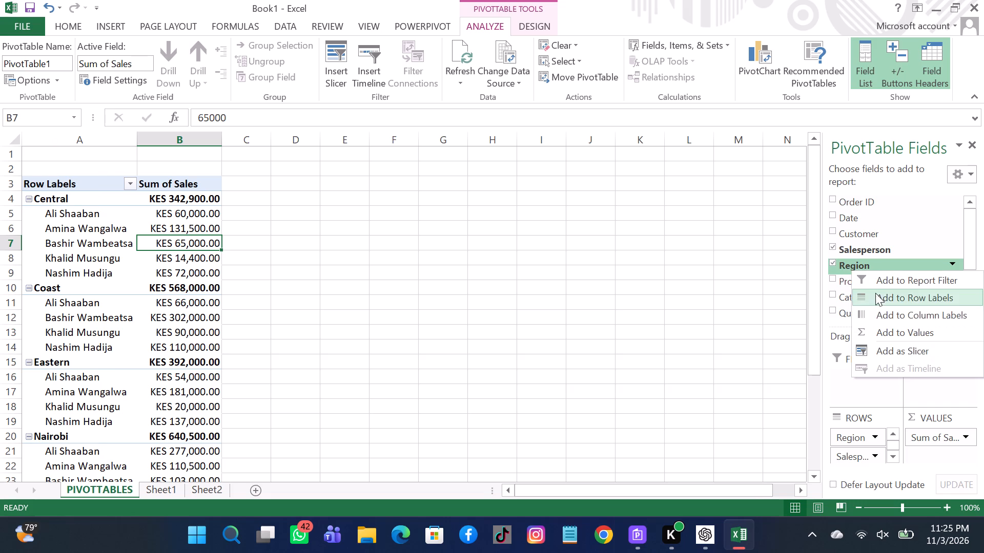
click(883, 318)
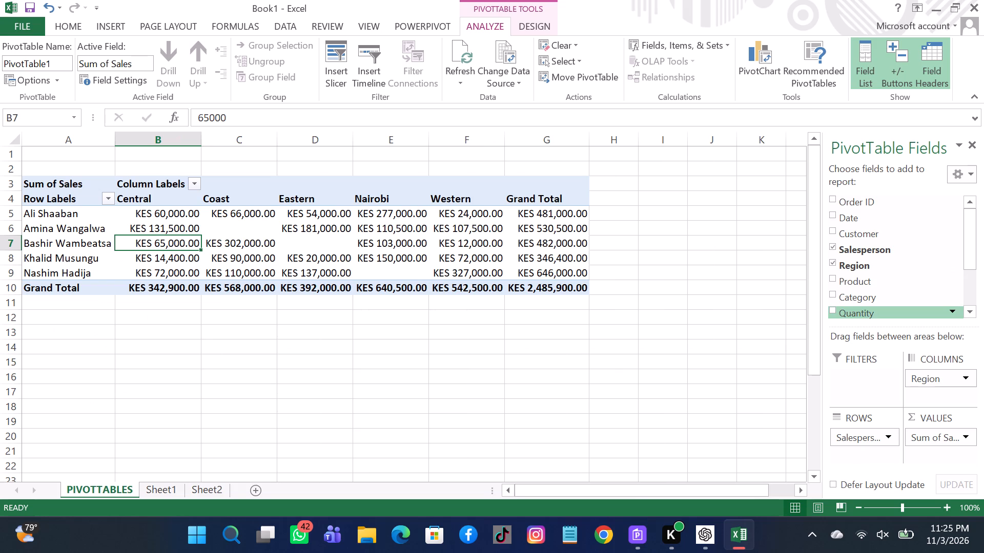
Add the Sales field to the PivotTable's values a second time.
scroll(884, 311, down, 1)
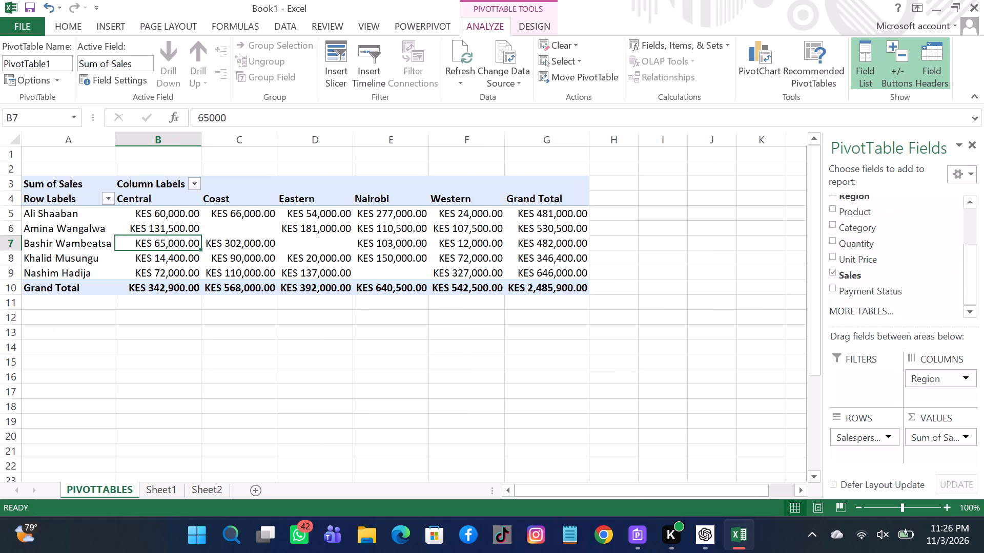
right_click(869, 280)
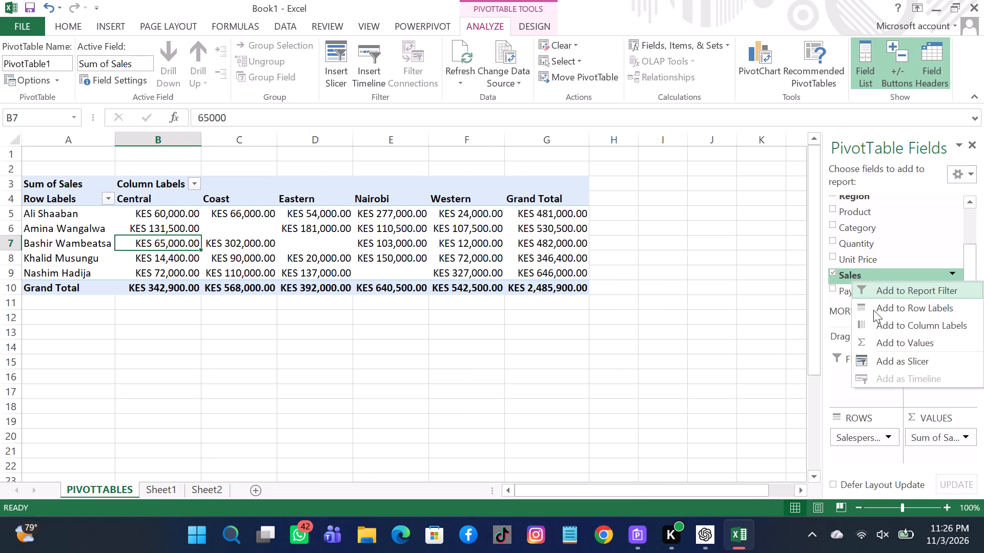
click(874, 337)
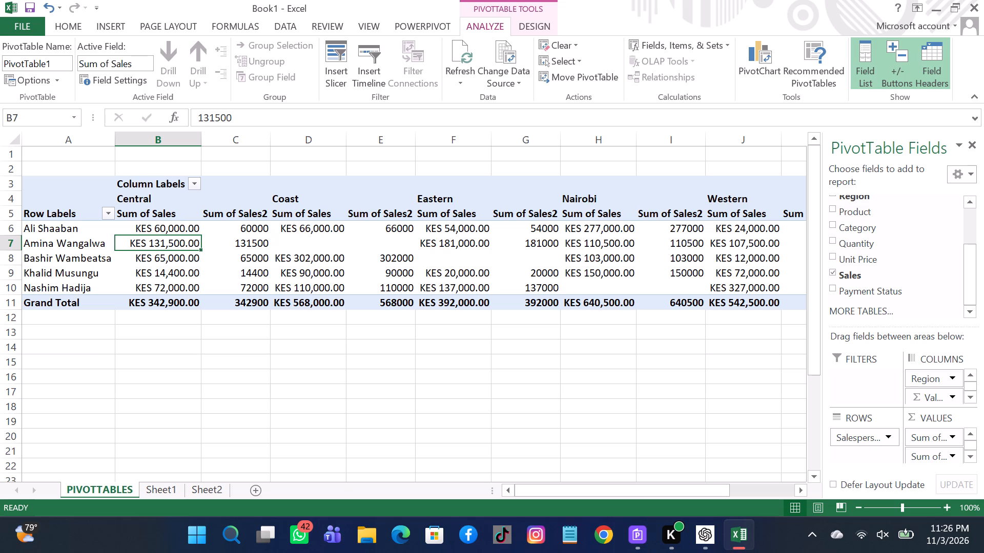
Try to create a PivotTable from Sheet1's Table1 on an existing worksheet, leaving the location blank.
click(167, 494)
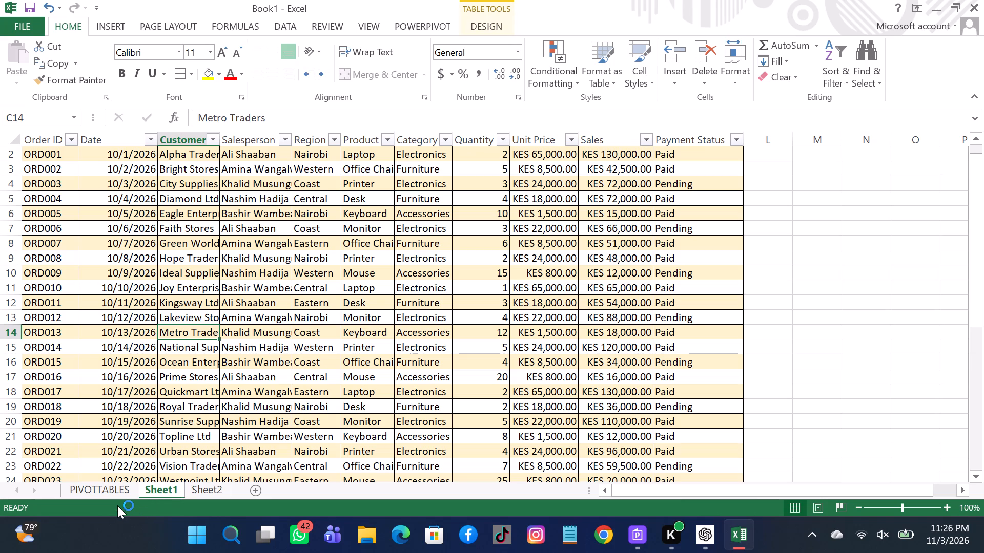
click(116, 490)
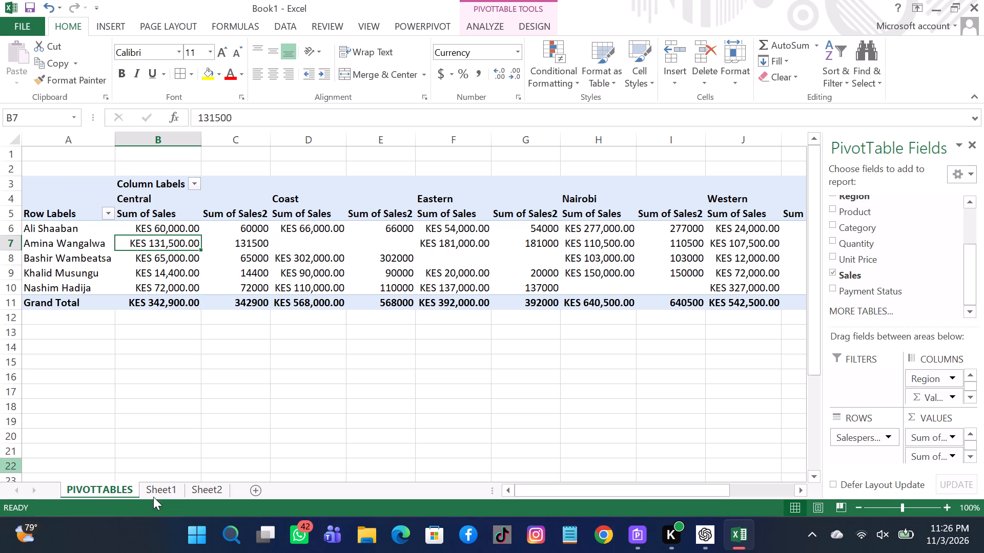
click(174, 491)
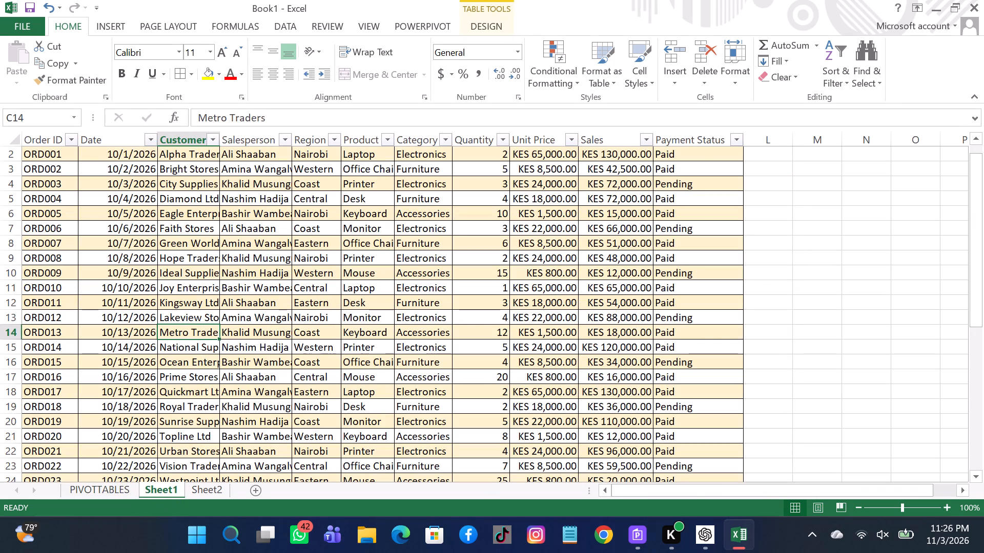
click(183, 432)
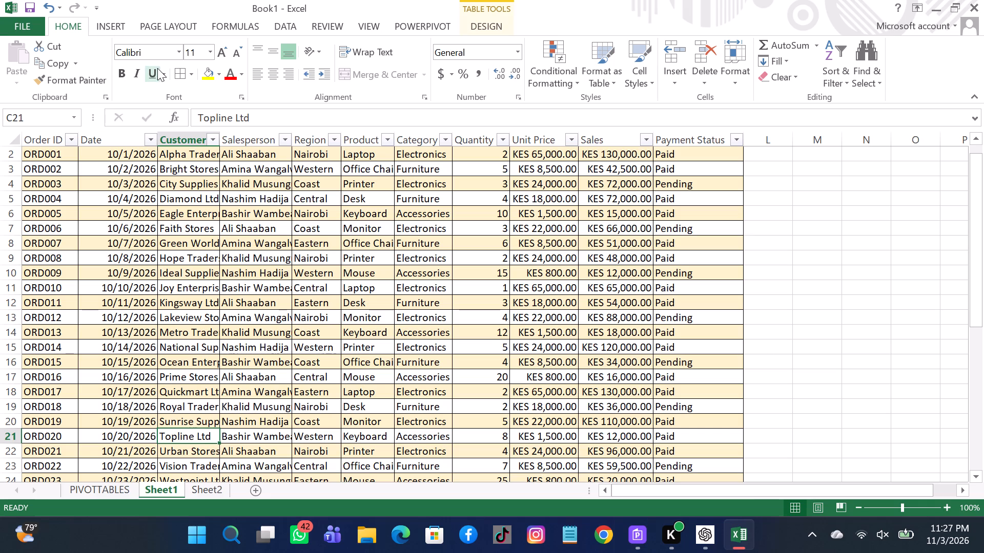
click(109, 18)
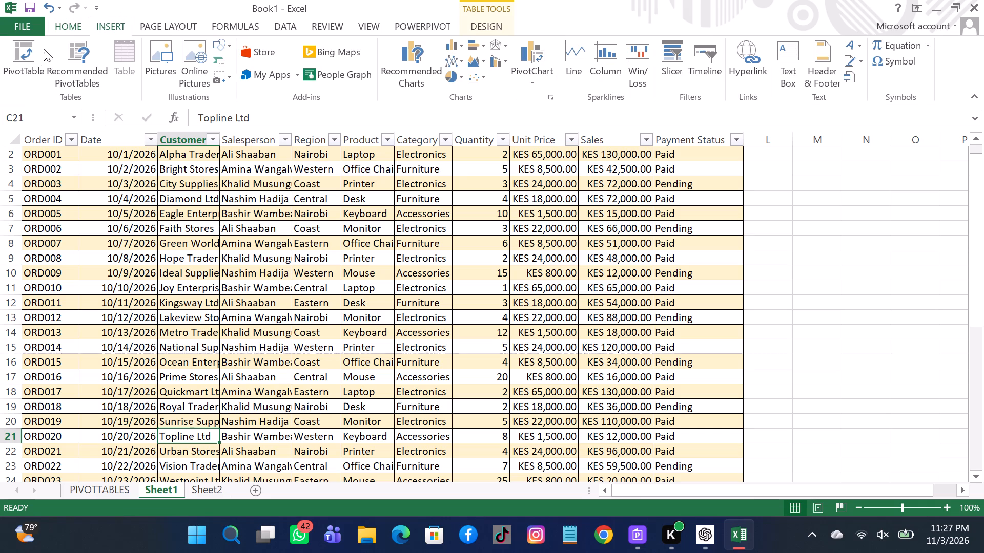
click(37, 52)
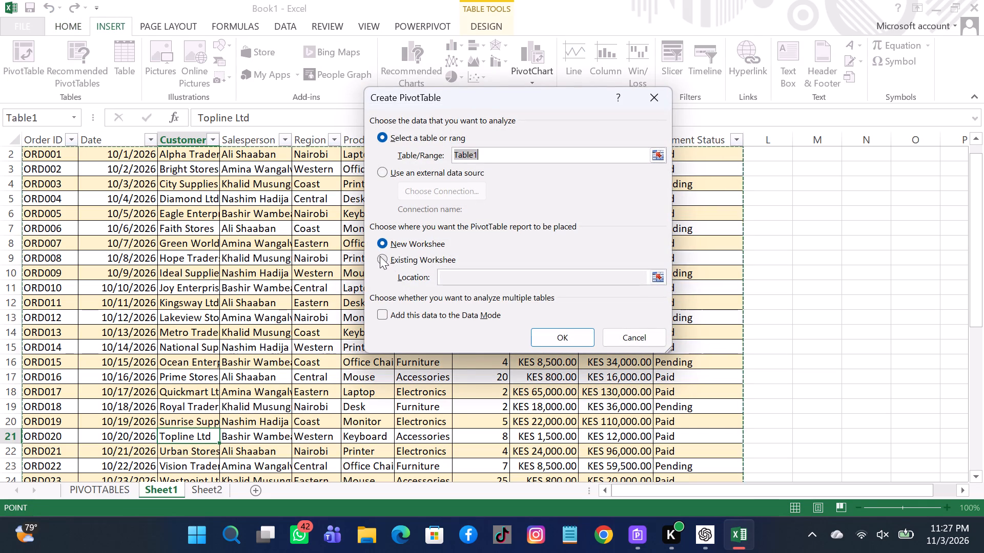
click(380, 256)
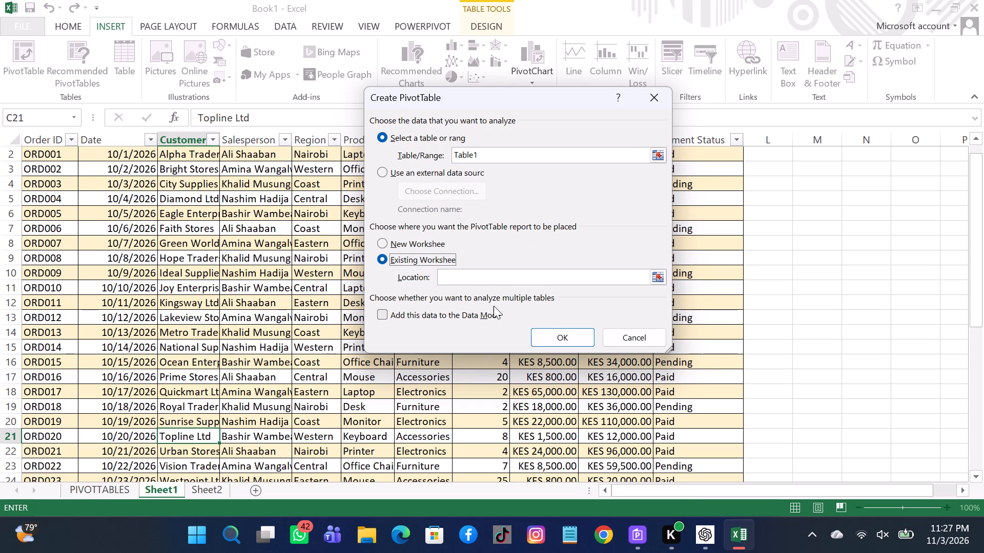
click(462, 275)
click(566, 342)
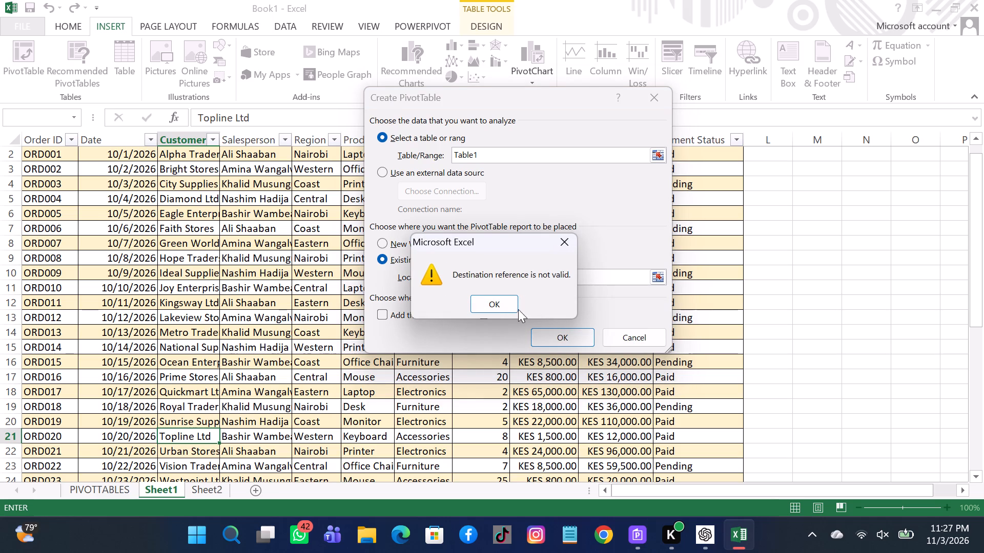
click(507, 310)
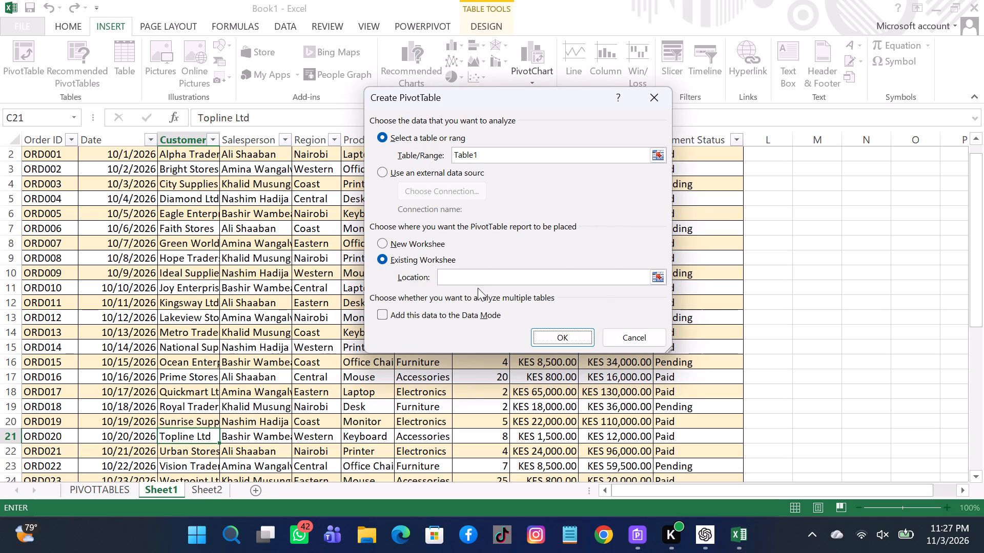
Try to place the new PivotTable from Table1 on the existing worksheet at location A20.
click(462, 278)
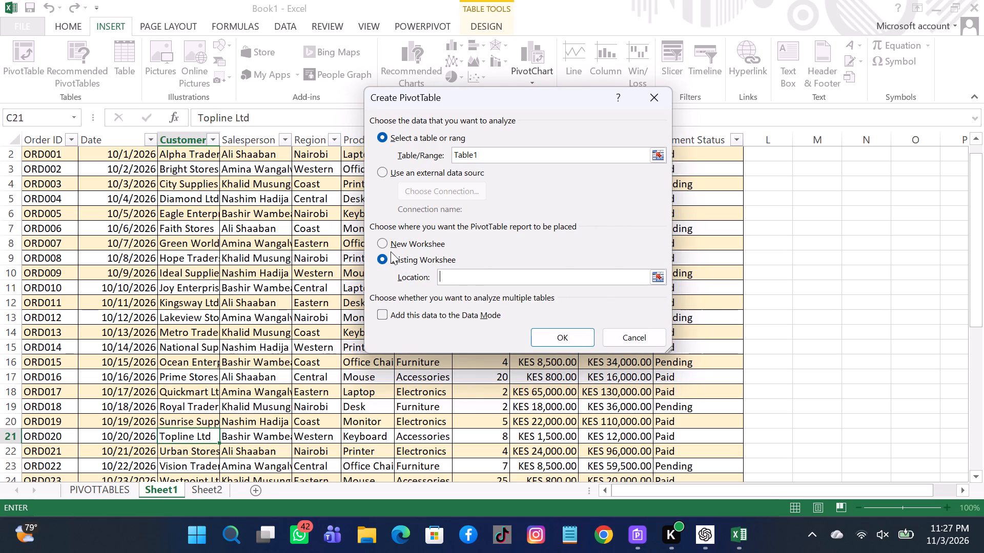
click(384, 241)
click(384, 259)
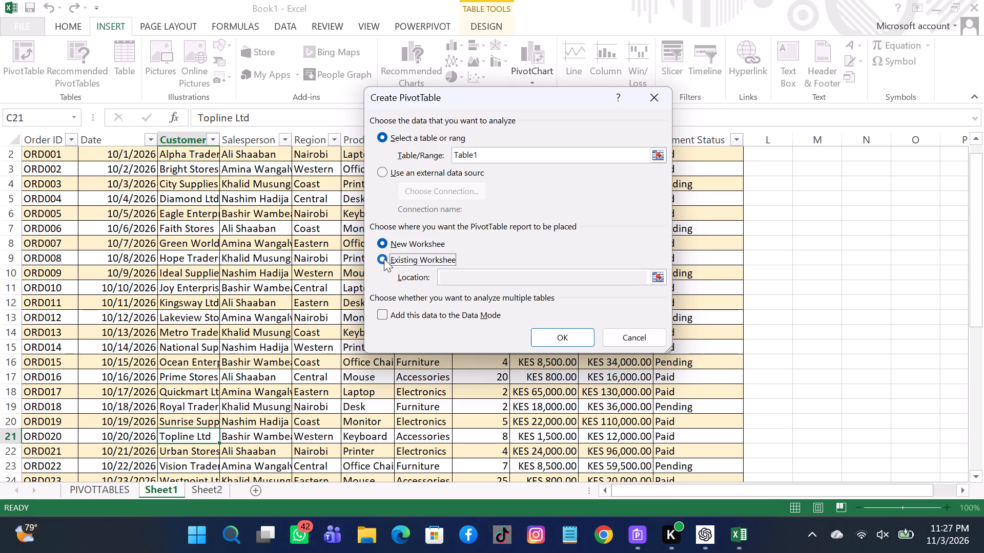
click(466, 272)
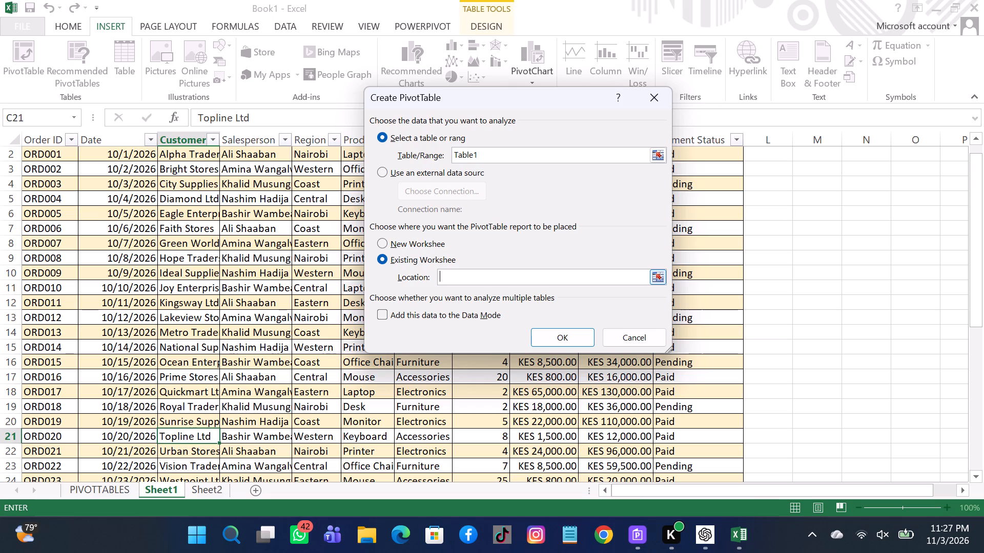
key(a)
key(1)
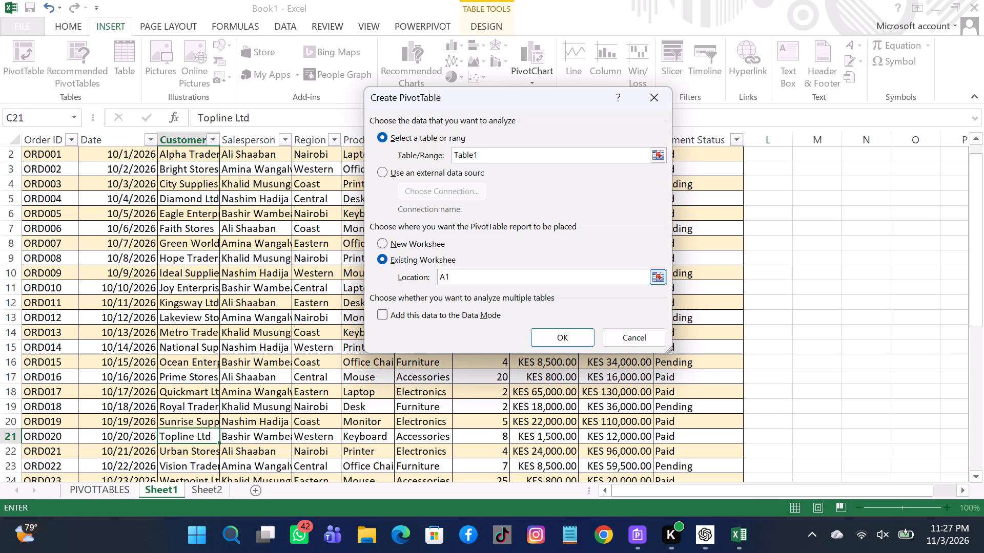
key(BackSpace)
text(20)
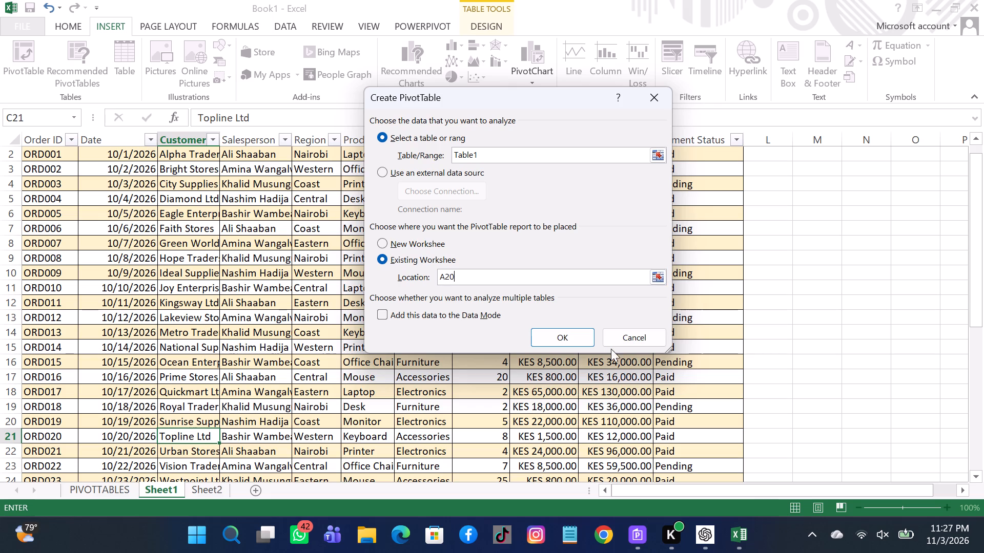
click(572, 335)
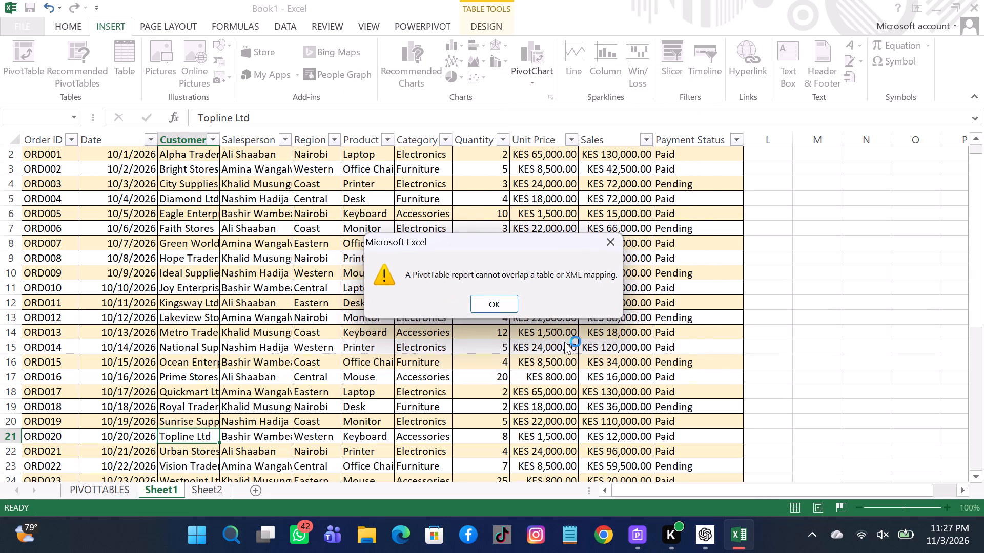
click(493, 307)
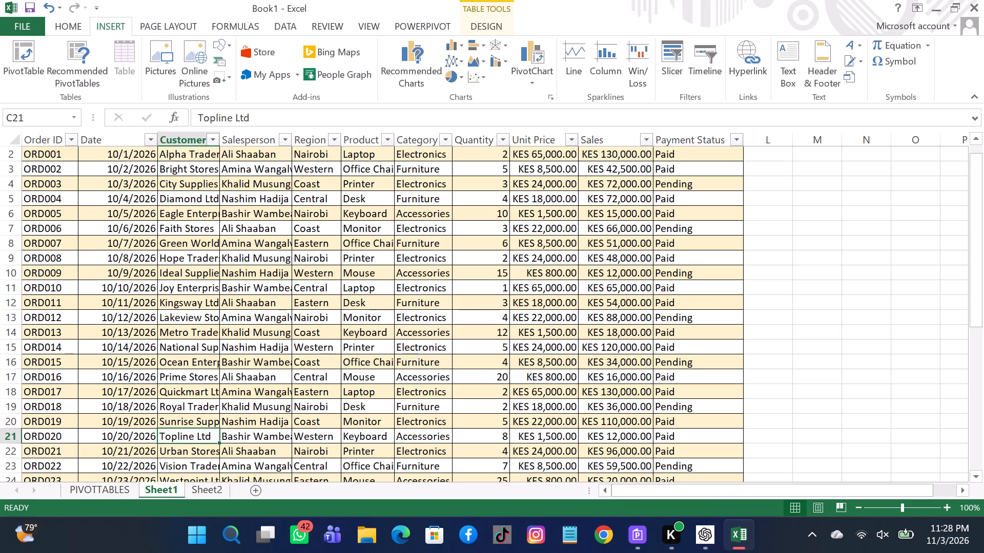
Start another PivotTable from the Sheet1 data and set its table/range to PIVOTTABLES.
click(93, 490)
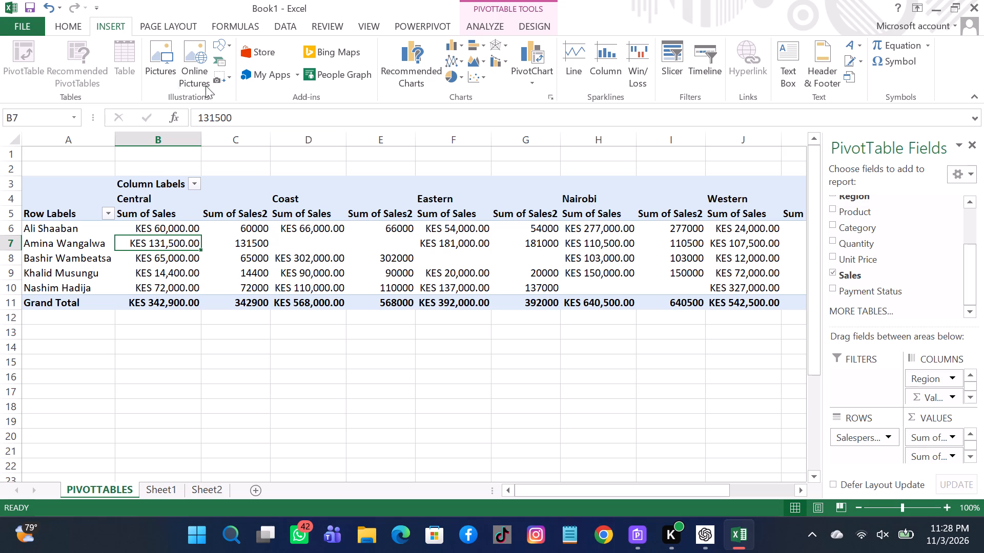
click(151, 487)
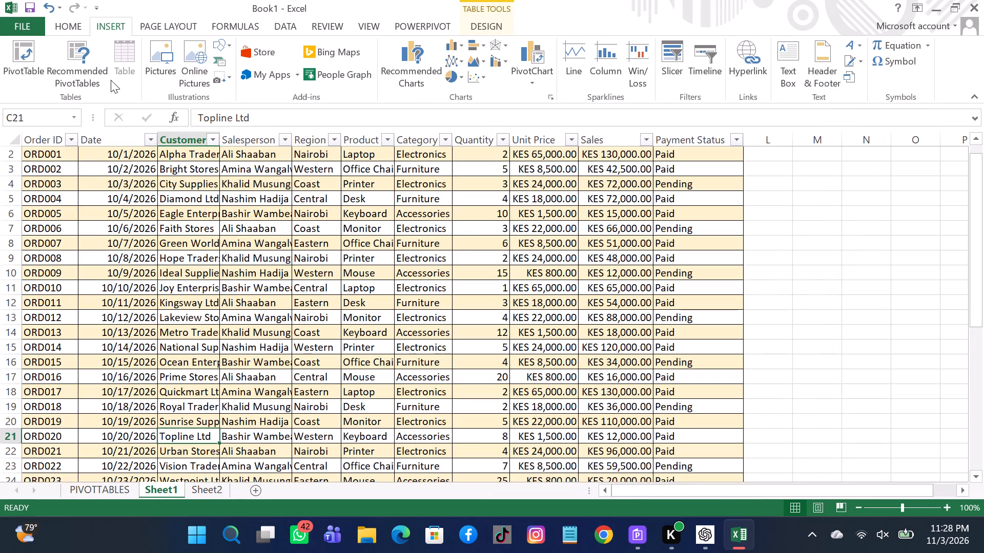
click(36, 54)
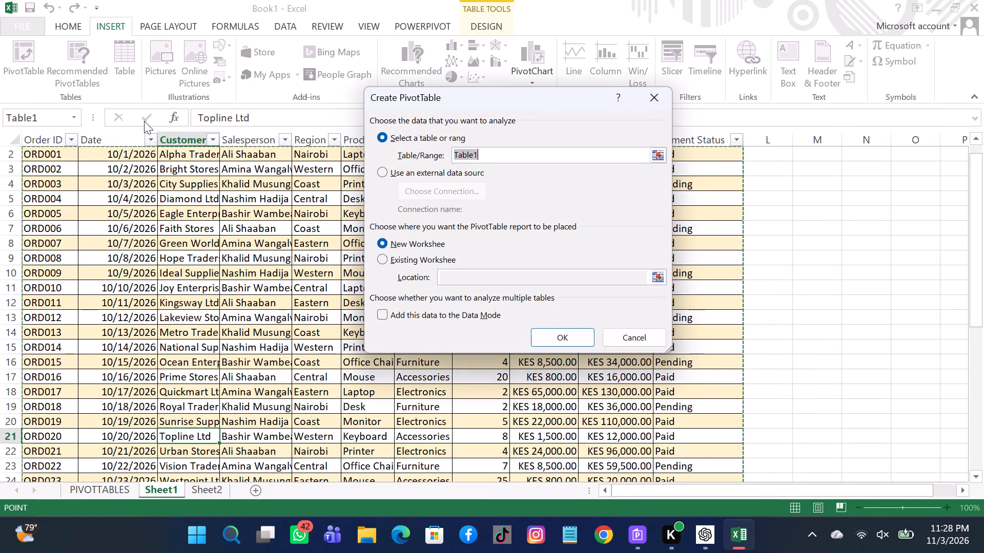
click(522, 153)
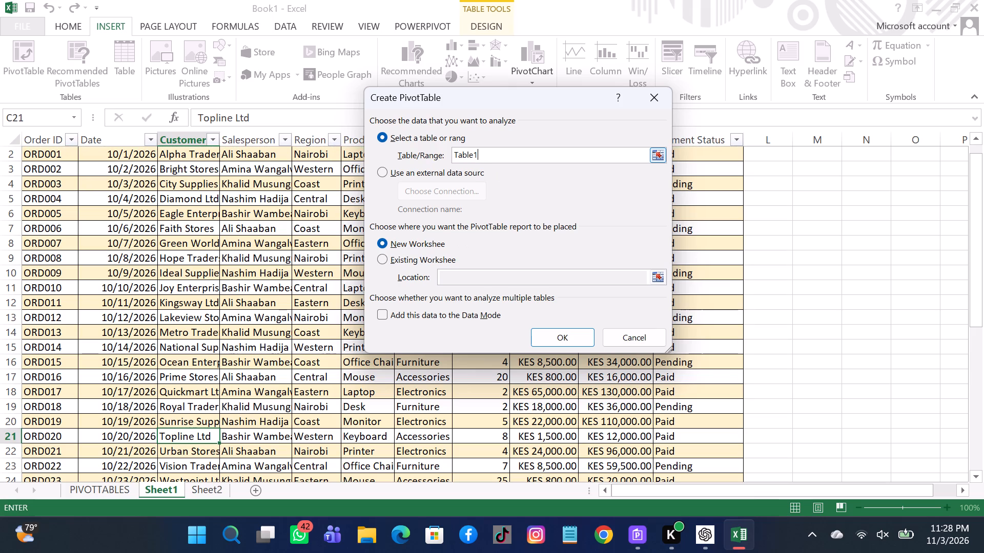
key(BackSpace)
key(BackSpace)
key(BackSpace)
key(BackSpace)
key(BackSpace)
key(BackSpace)
key(BackSpace)
key(BackSpace)
key(BackSpace)
key(BackSpace)
key(BackSpace)
key(BackSpace)
key(BackSpace)
key(BackSpace)
key(BackSpace)
key(p)
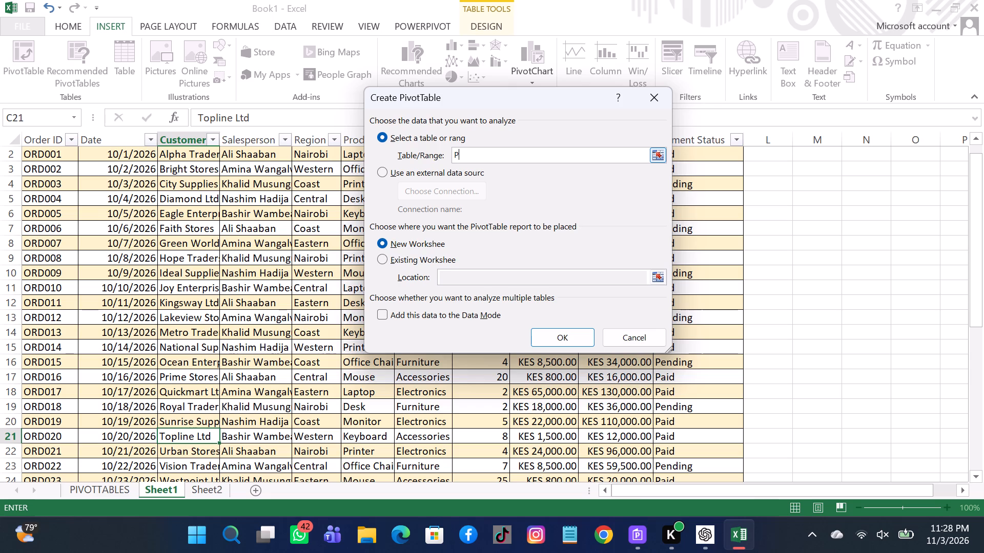
text(IV)
text(OTTA)
text(BLES)
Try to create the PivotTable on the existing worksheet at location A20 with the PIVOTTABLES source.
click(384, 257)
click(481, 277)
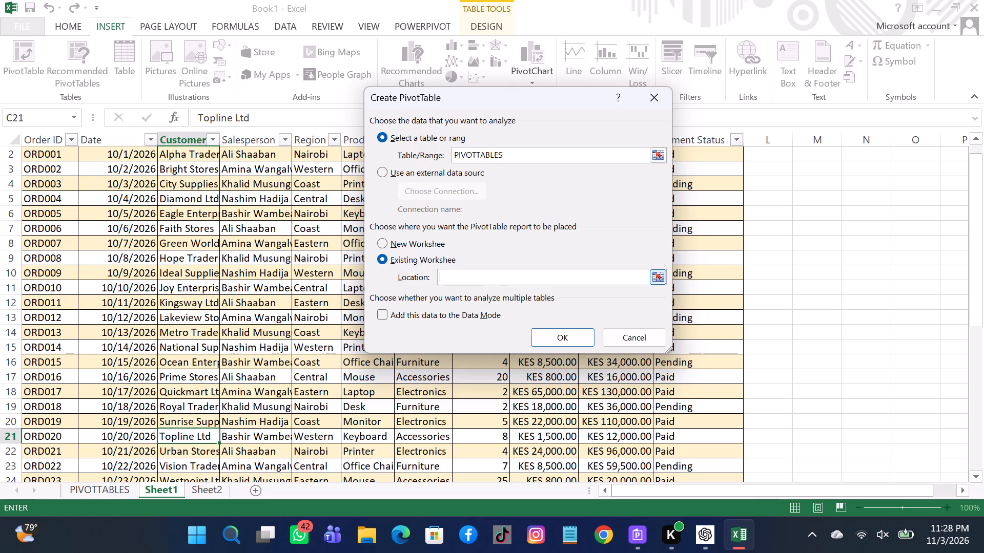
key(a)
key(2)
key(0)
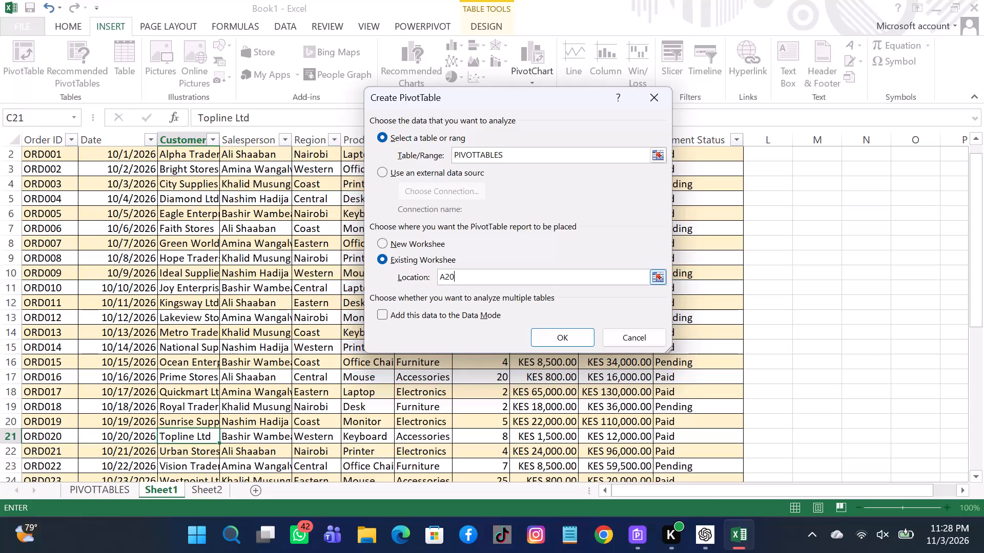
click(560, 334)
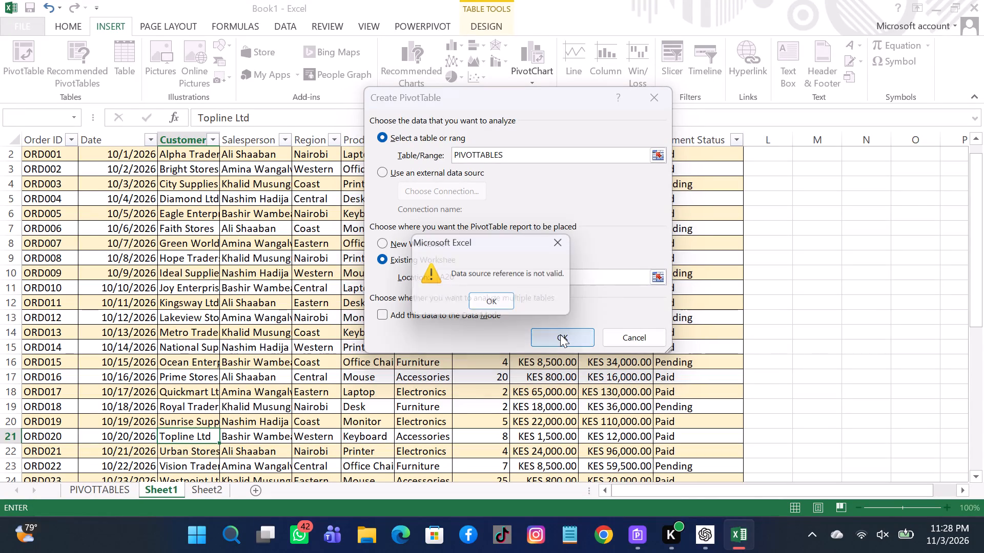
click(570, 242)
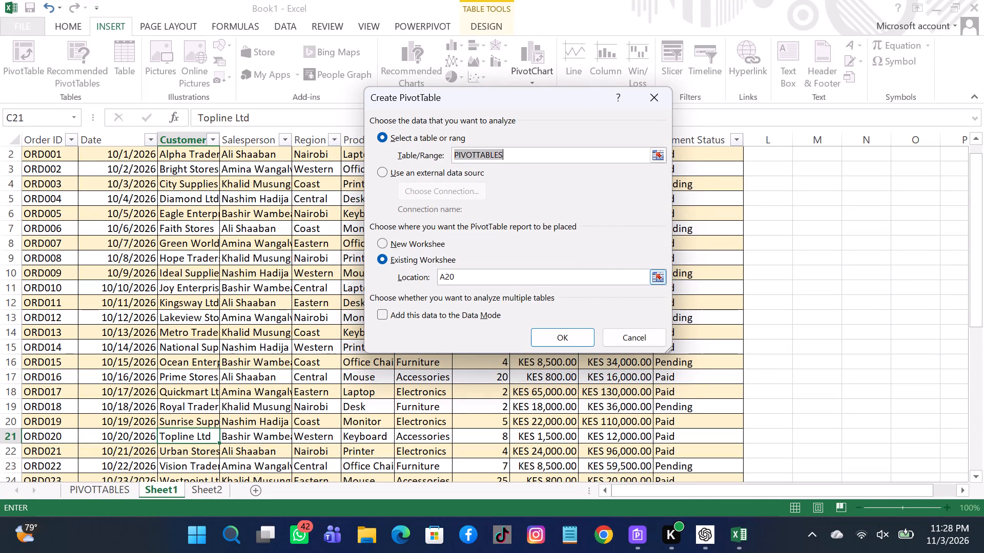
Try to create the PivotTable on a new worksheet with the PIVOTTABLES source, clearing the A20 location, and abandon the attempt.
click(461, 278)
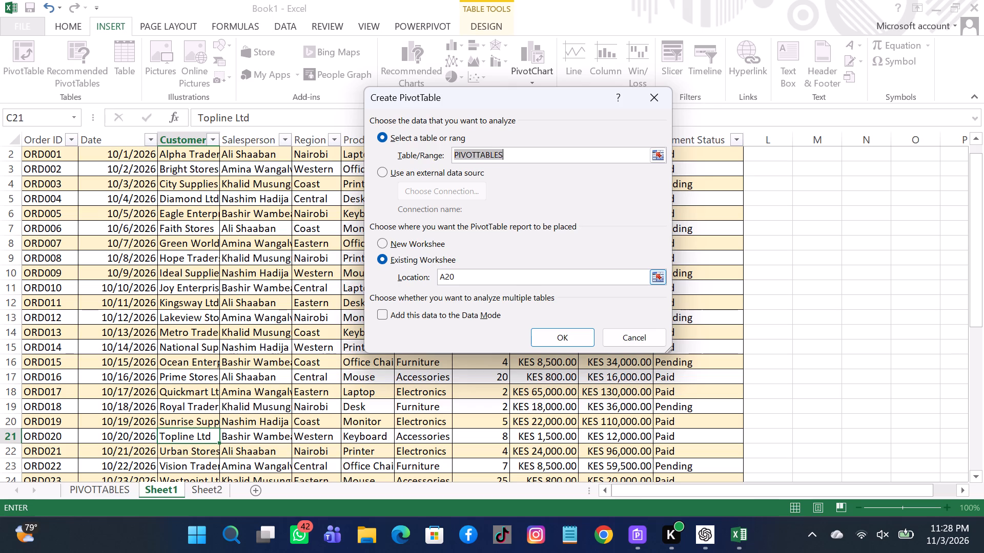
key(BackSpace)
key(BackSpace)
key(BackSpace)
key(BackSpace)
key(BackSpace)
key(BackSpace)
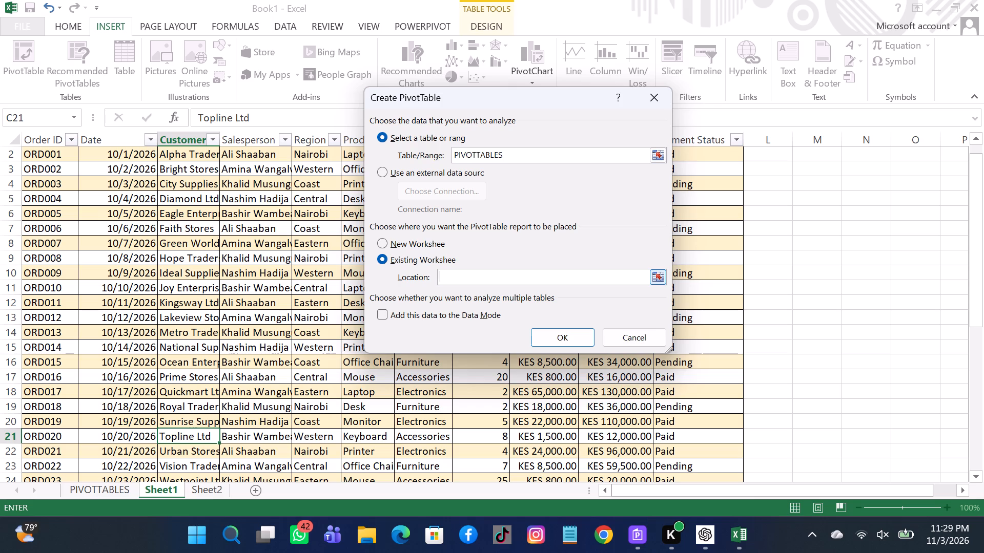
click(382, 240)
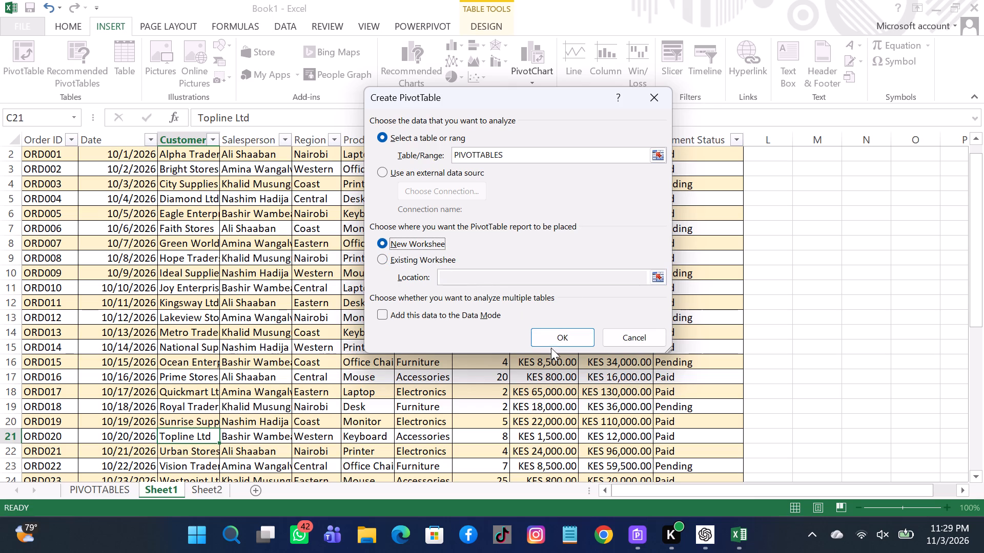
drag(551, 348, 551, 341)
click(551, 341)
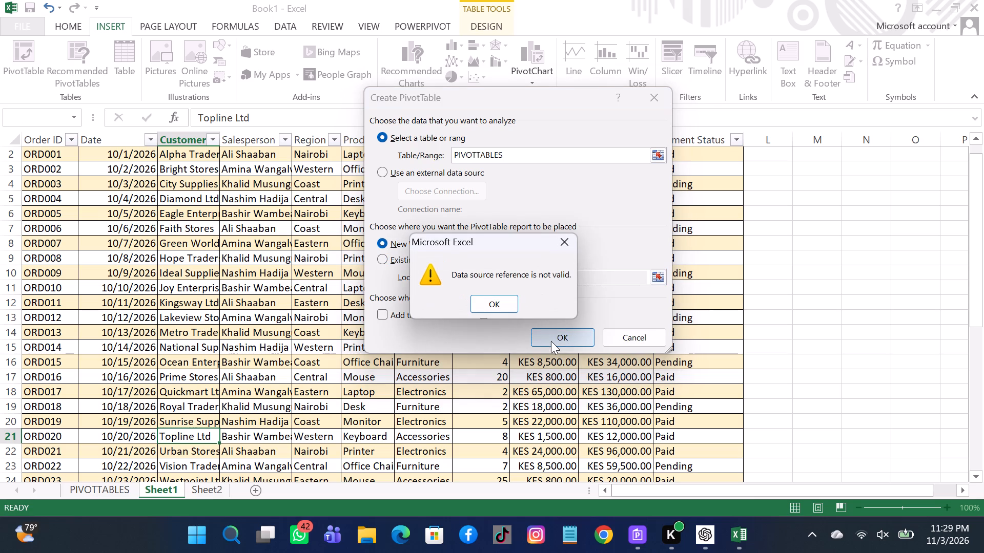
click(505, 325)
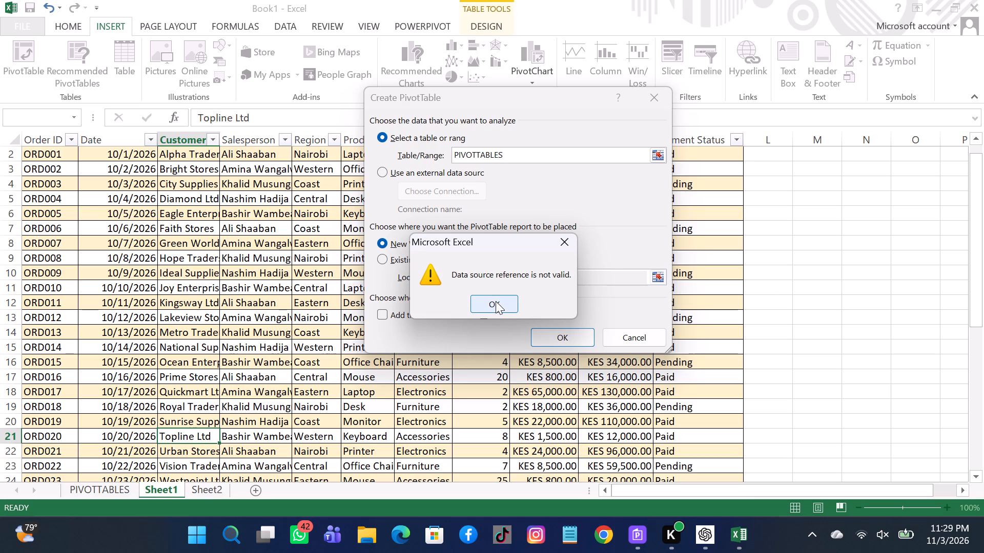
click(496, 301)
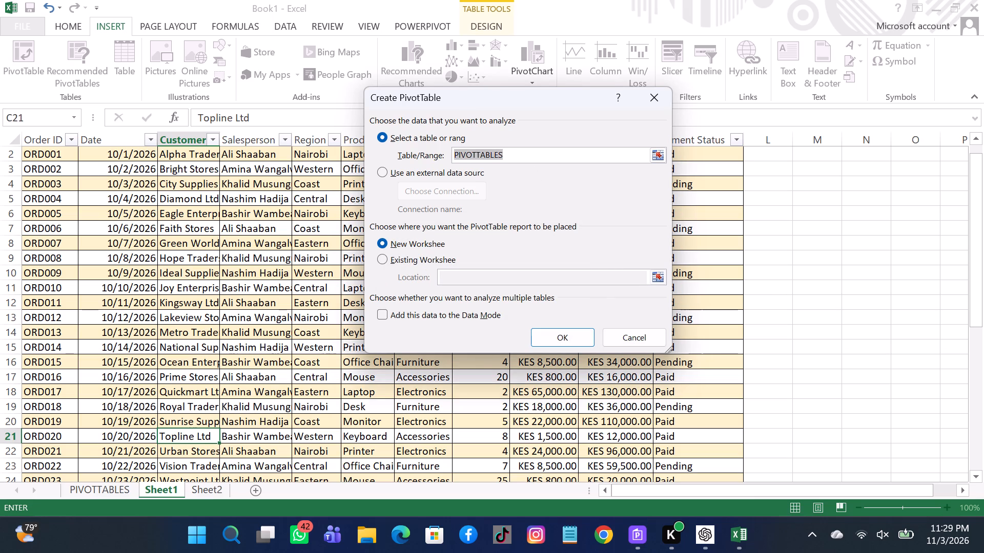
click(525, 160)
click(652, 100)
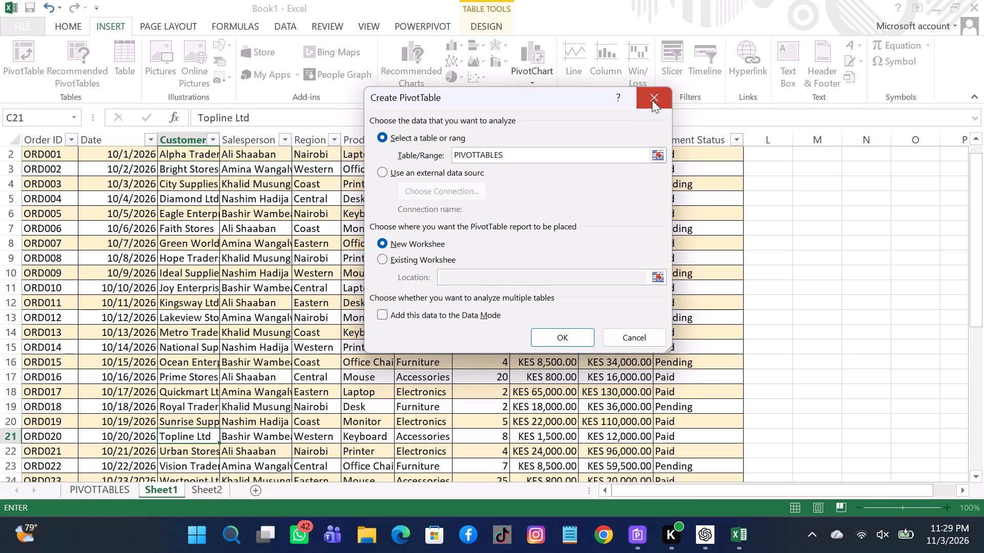
Create a PivotTable from Sheet1's Table1 on a new worksheet.
click(32, 68)
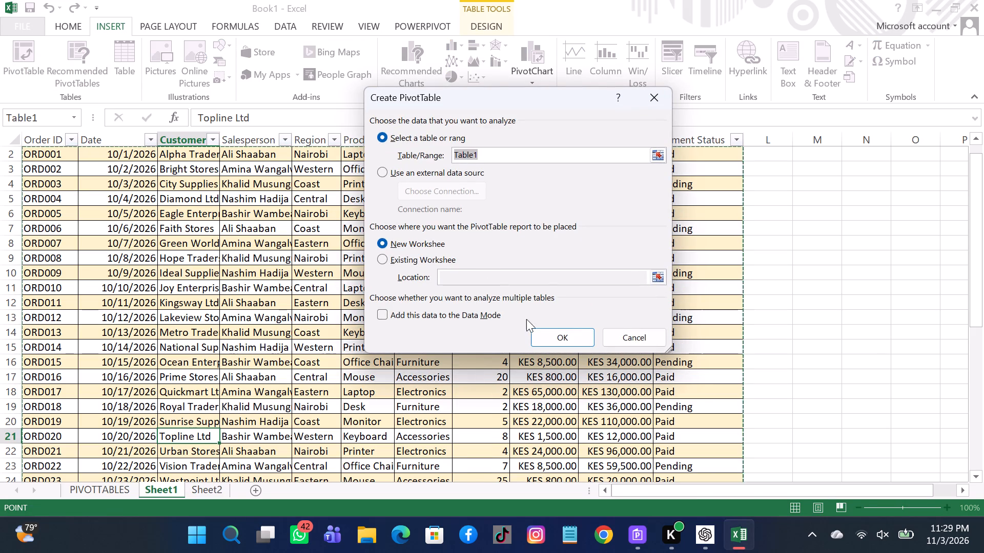
click(567, 328)
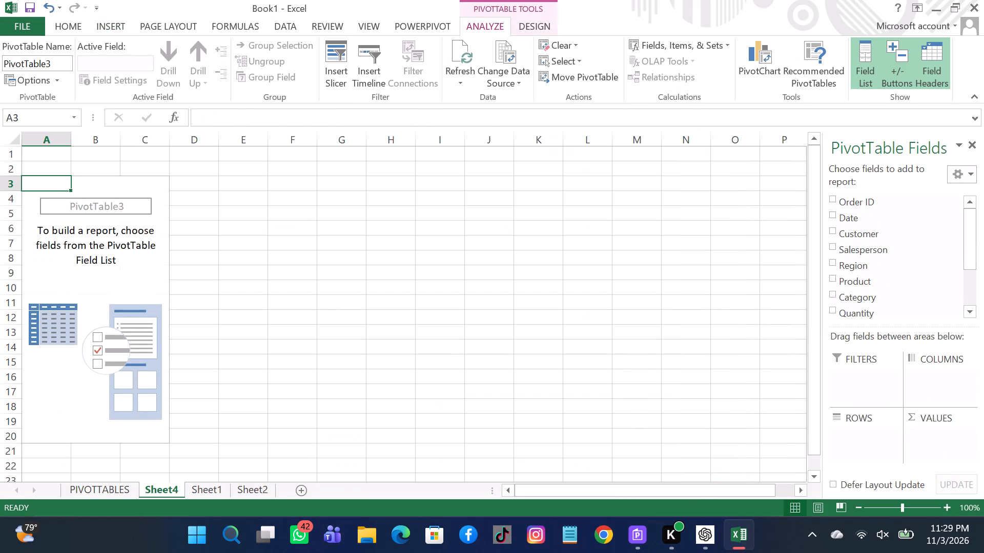
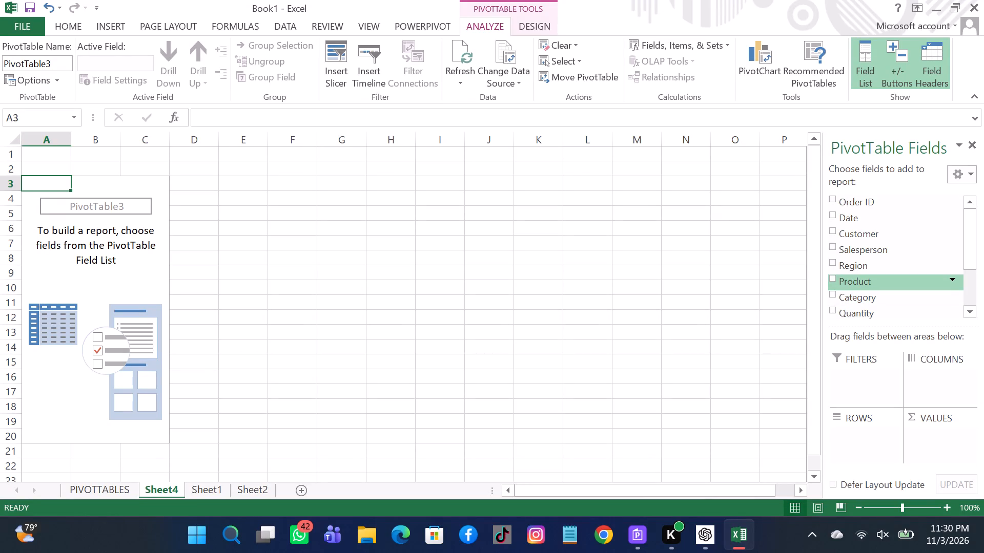
Open the placement options for the Product field of the empty PivotTable on Sheet4.
right_click(855, 279)
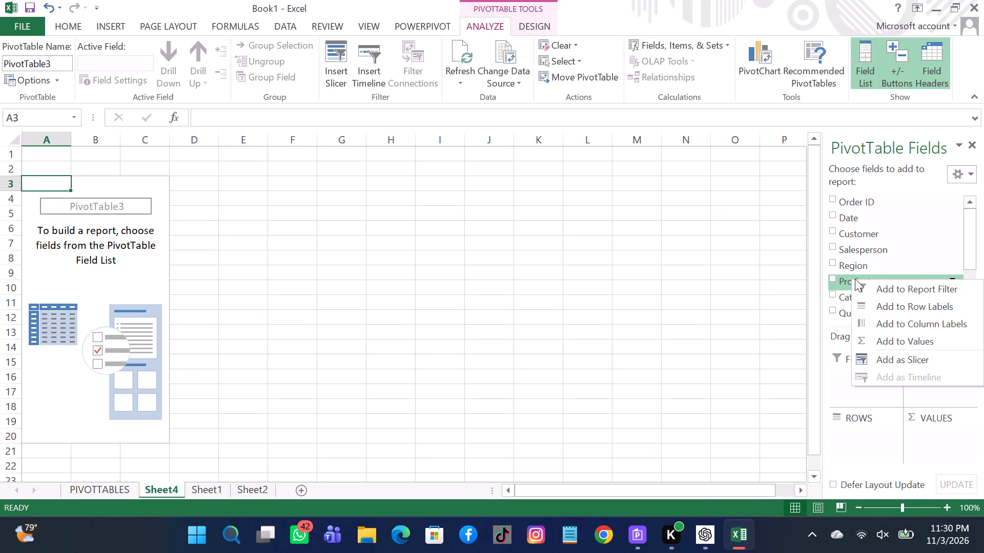
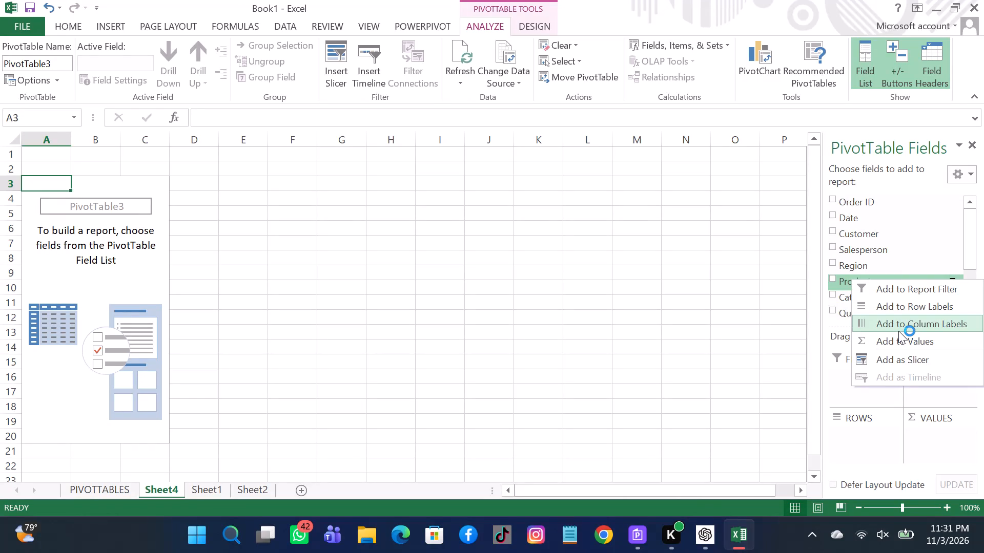
Place the Product field in the row labels of the PivotTable on Sheet4.
click(900, 303)
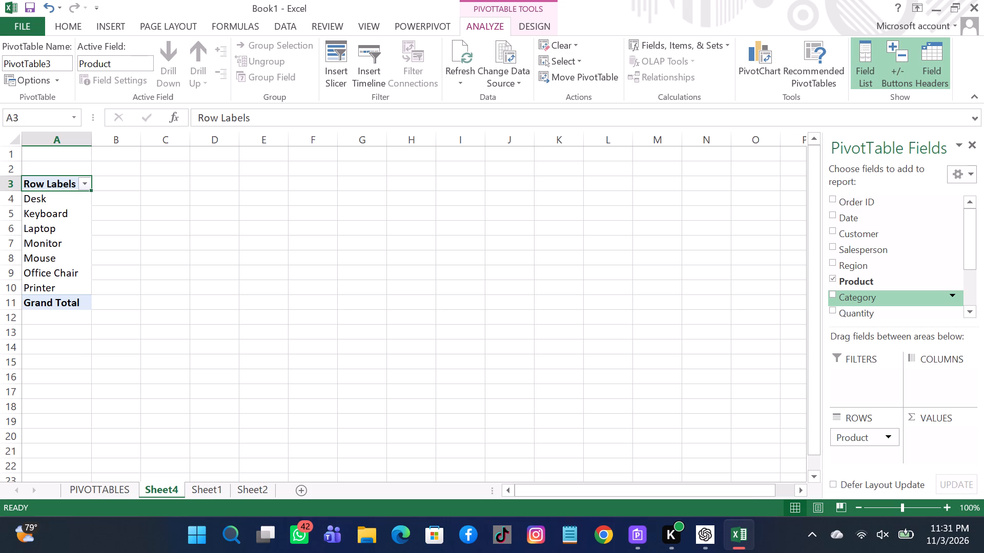
Add the Sales field and the Quantity field, in that order, as summed values of the product PivotTable.
scroll(889, 264, down, 1)
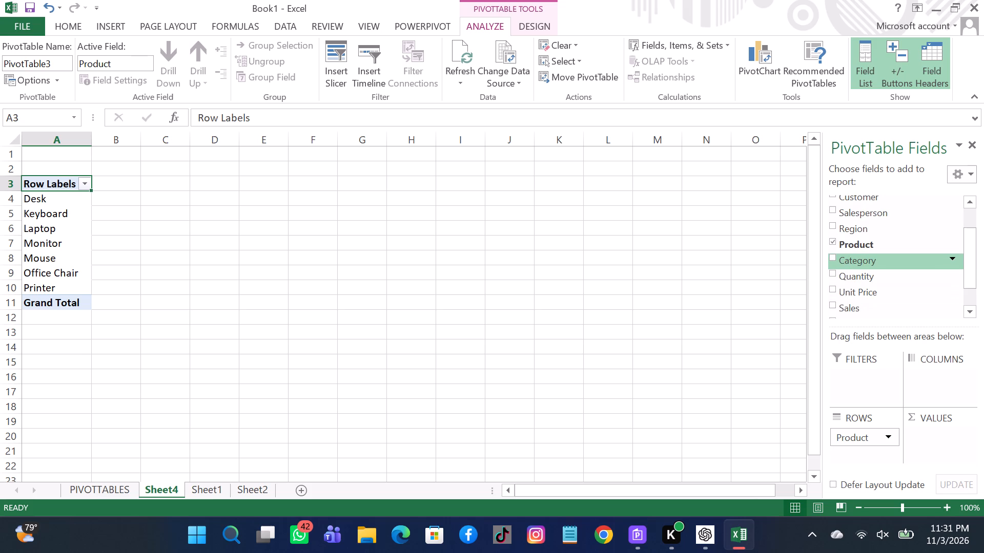
scroll(889, 264, down, 1)
right_click(878, 275)
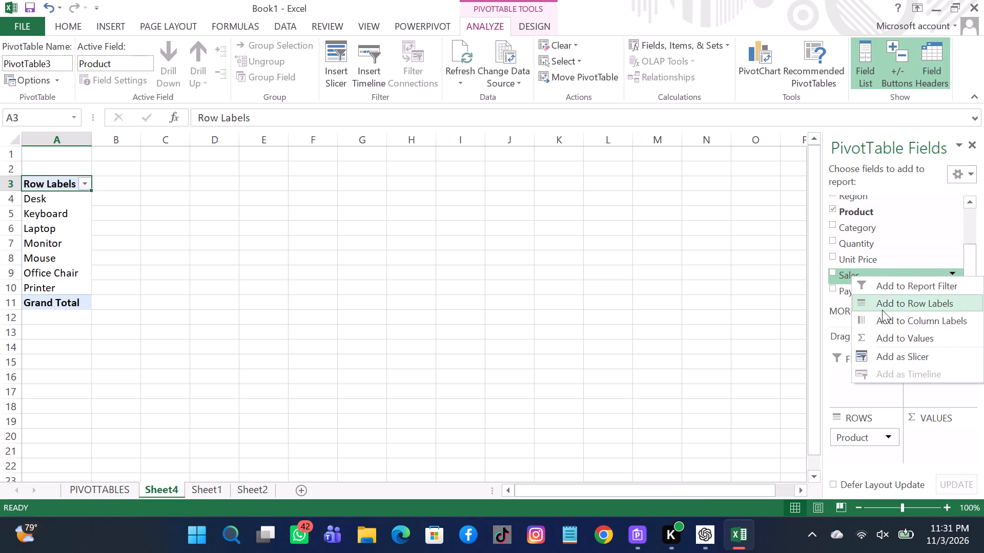
click(885, 342)
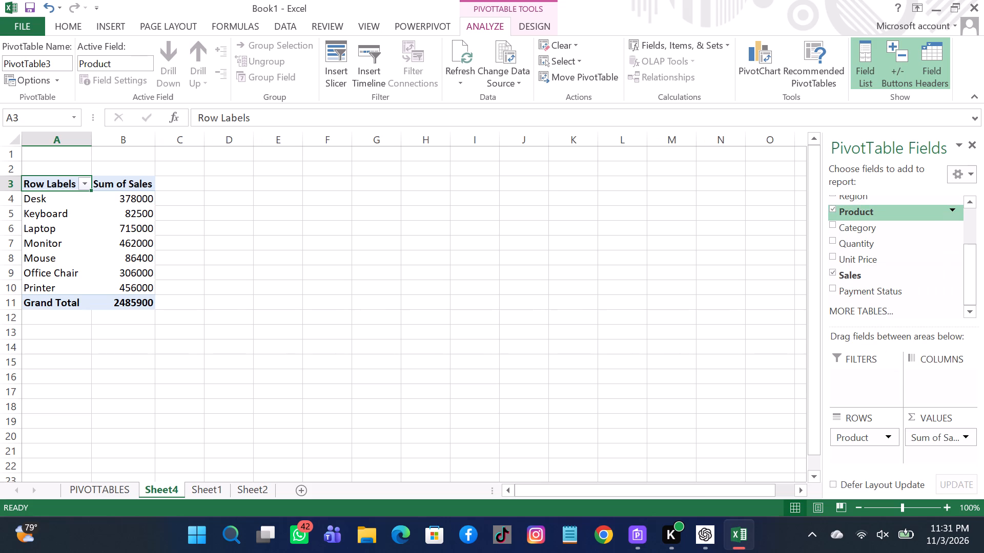
right_click(849, 249)
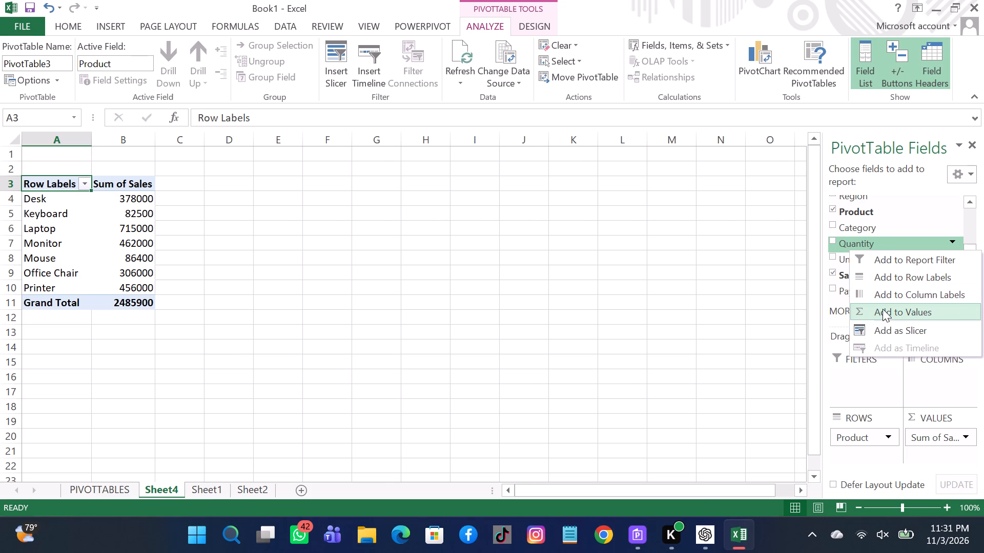
click(883, 309)
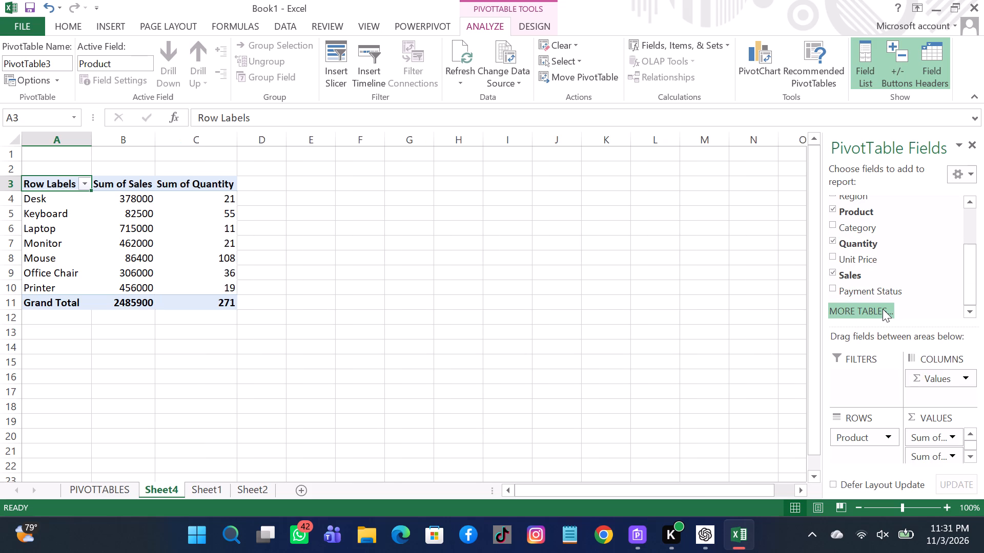
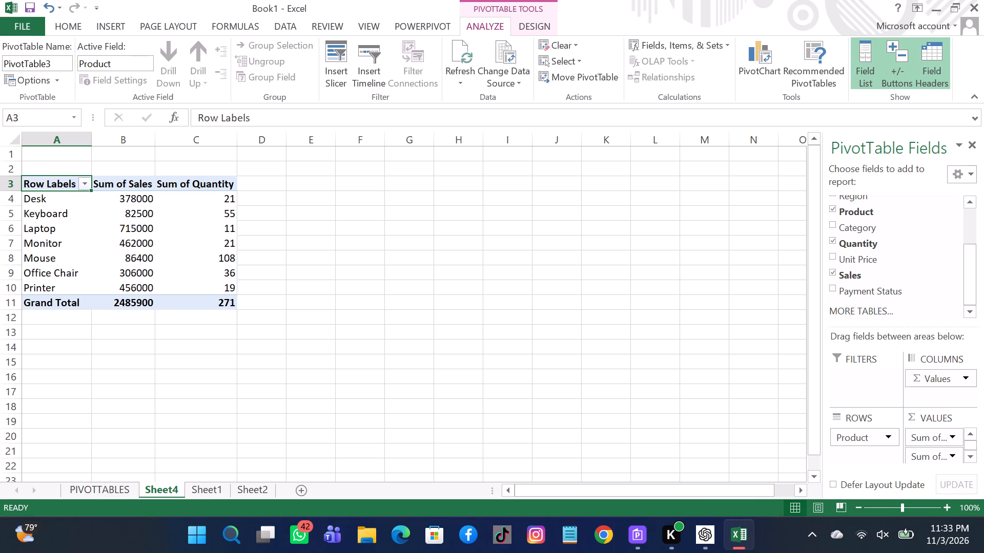
Create another PivotTable from the Sheet1 orders table, Table1, on a new worksheet.
click(217, 489)
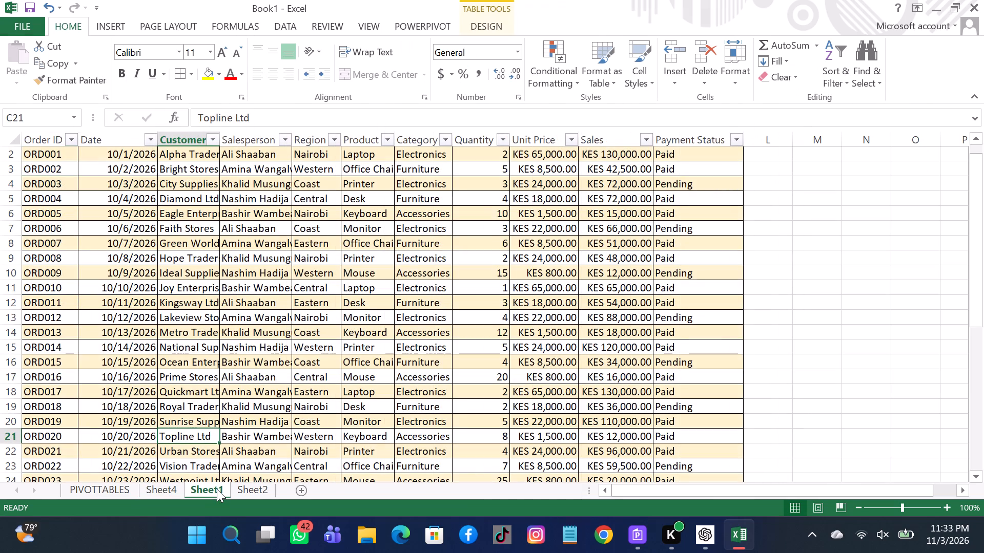
click(200, 353)
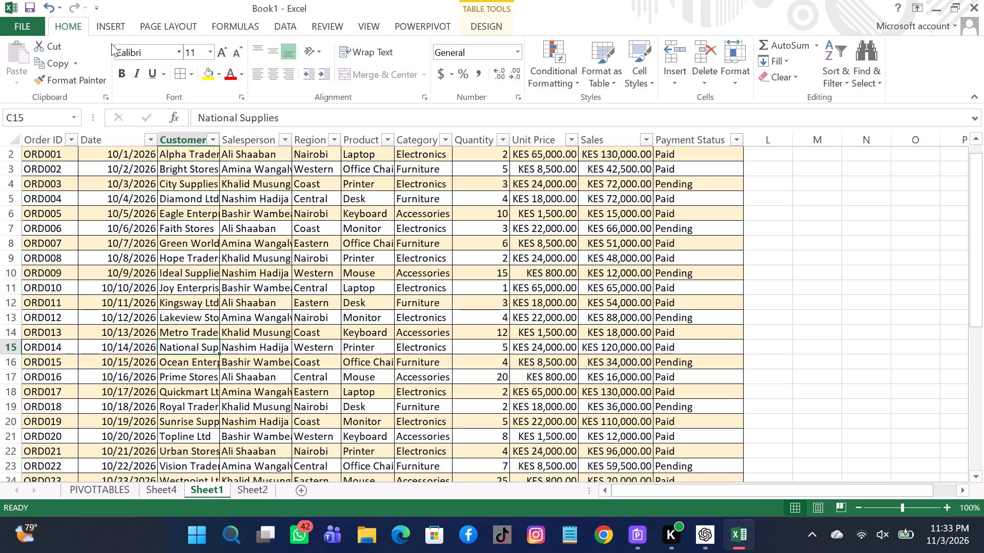
click(106, 23)
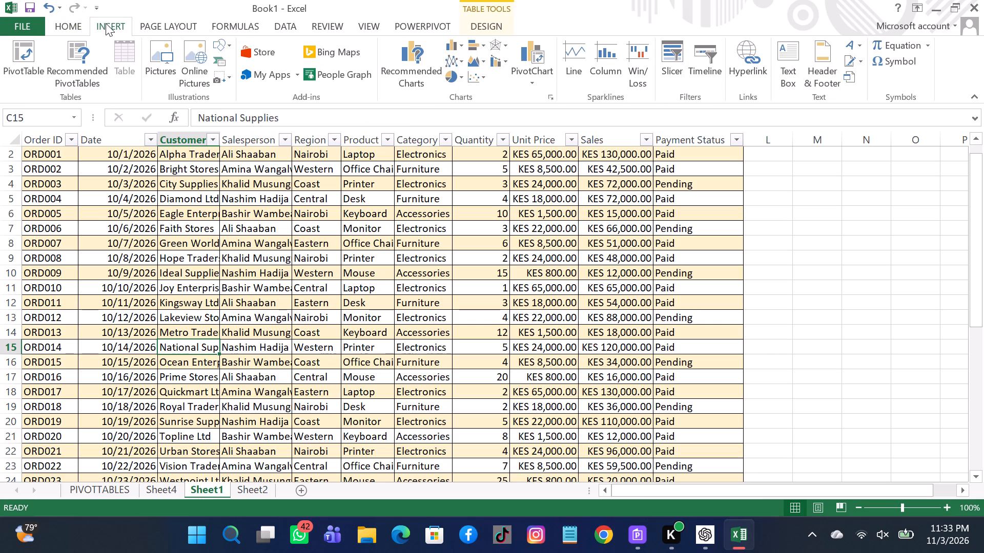
click(20, 61)
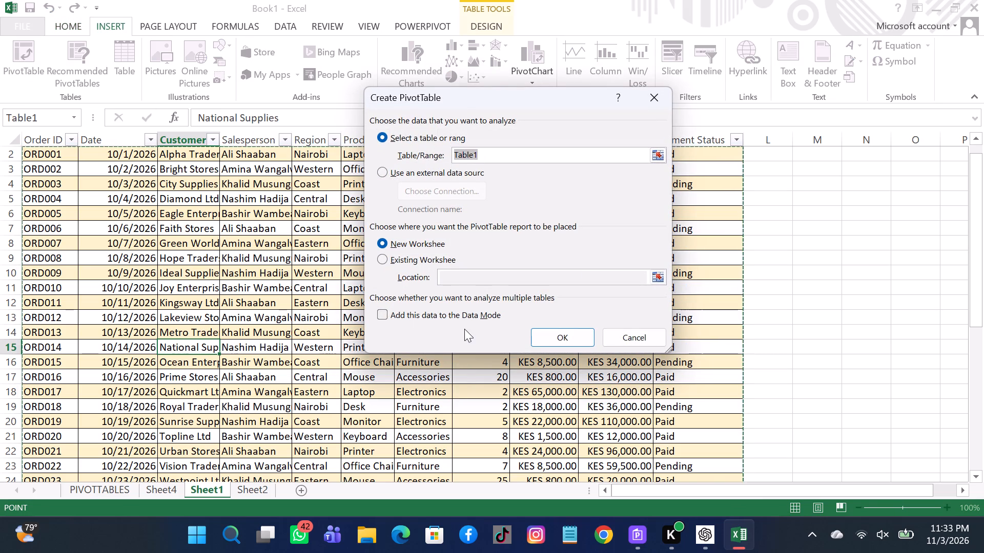
click(567, 335)
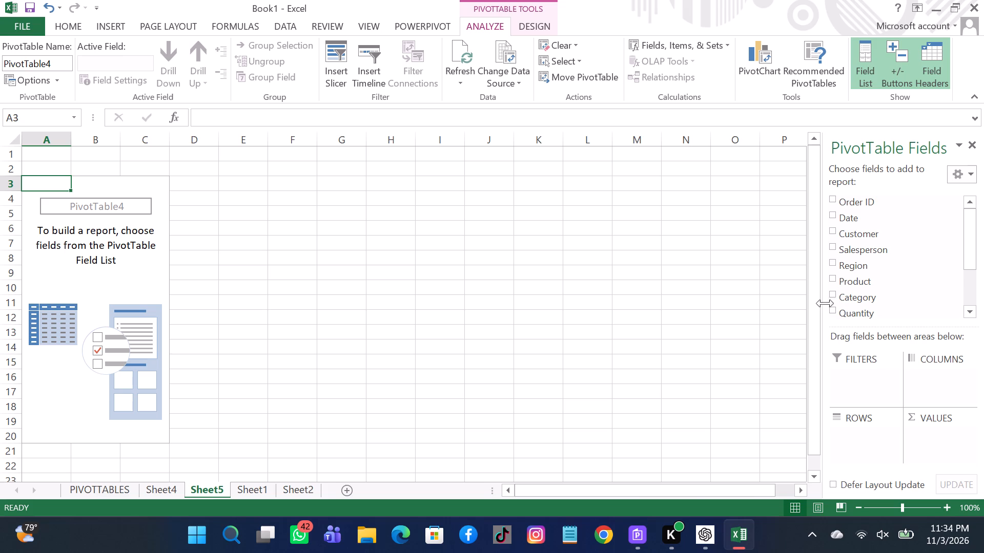
Build the new PivotTable on Sheet5 with Payment Status as row labels and Sales as summed values.
scroll(870, 285, down, 1)
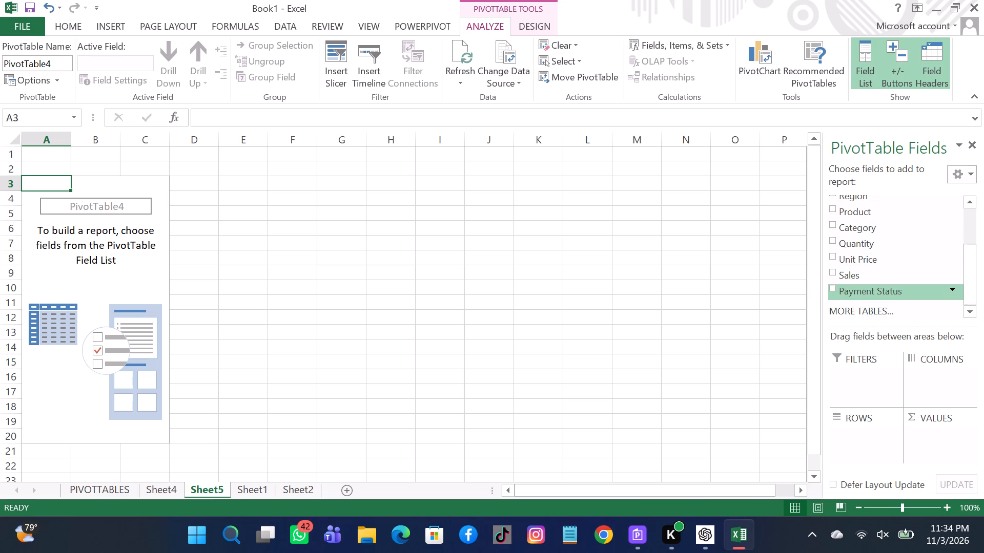
scroll(870, 285, down, 1)
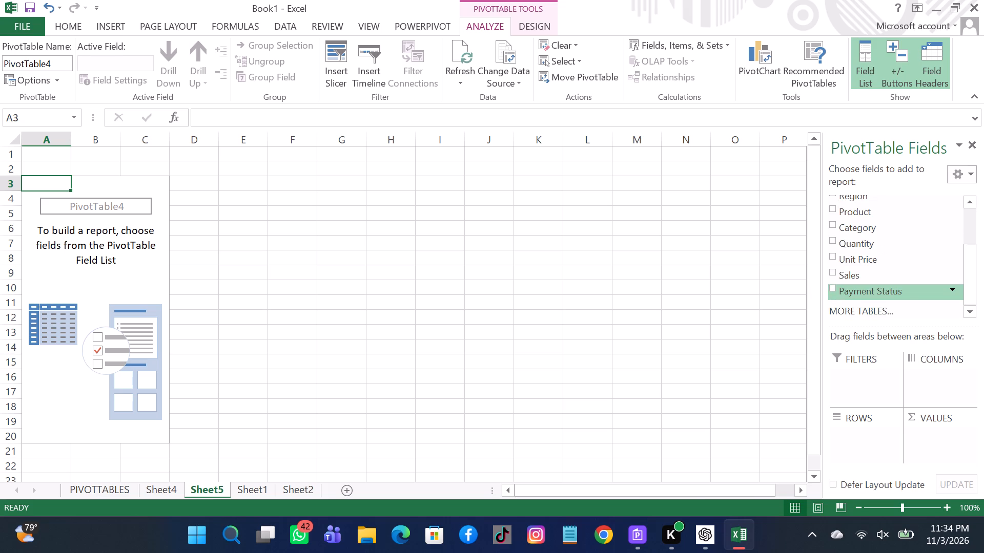
right_click(870, 285)
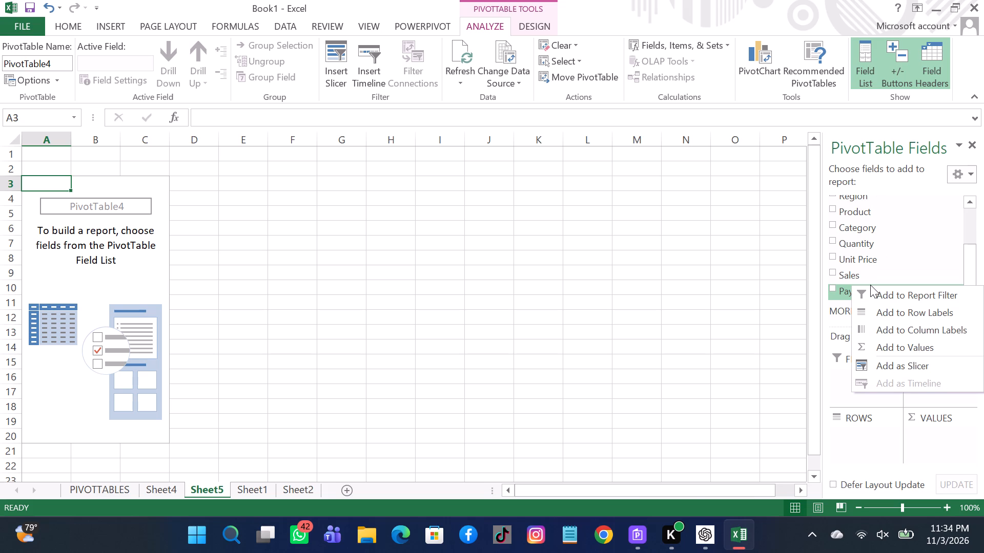
click(893, 309)
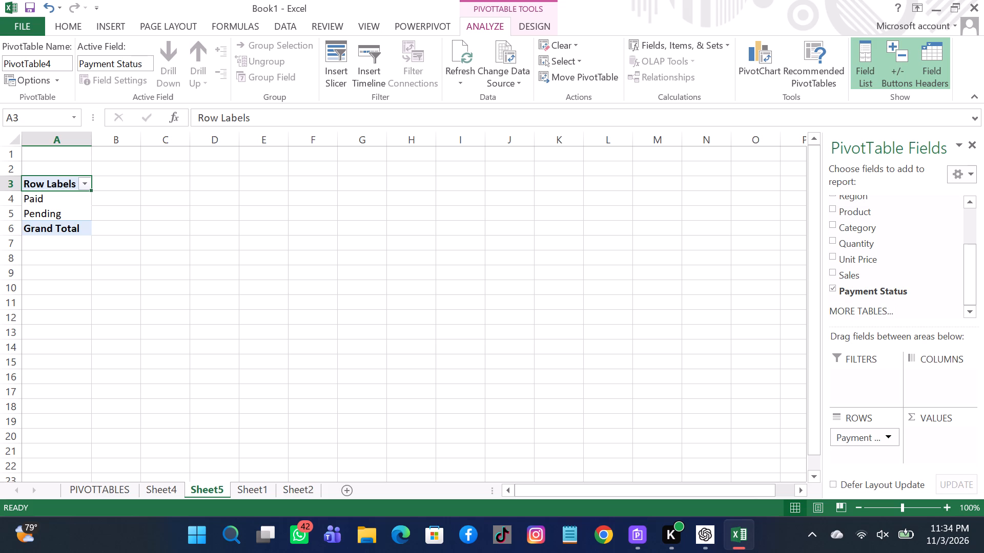
right_click(860, 274)
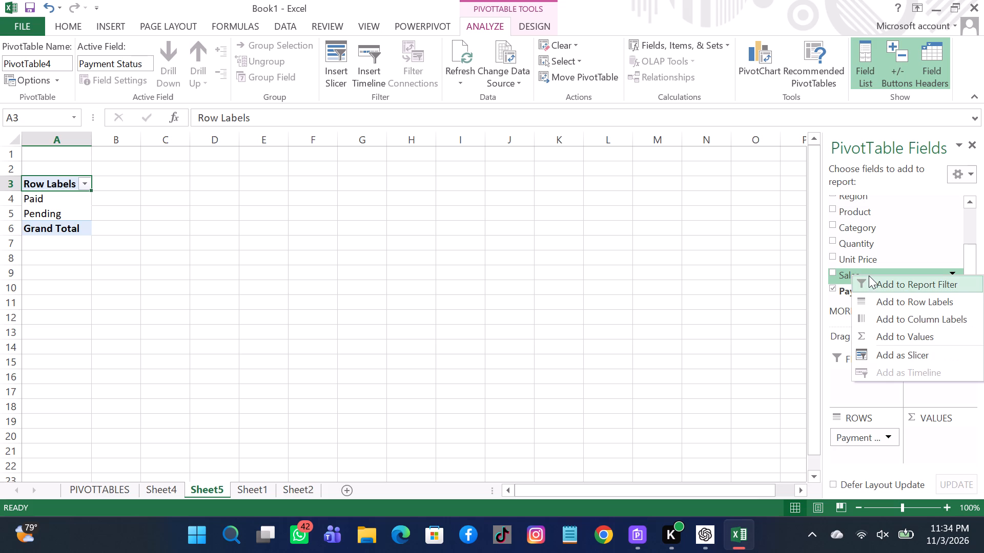
click(919, 341)
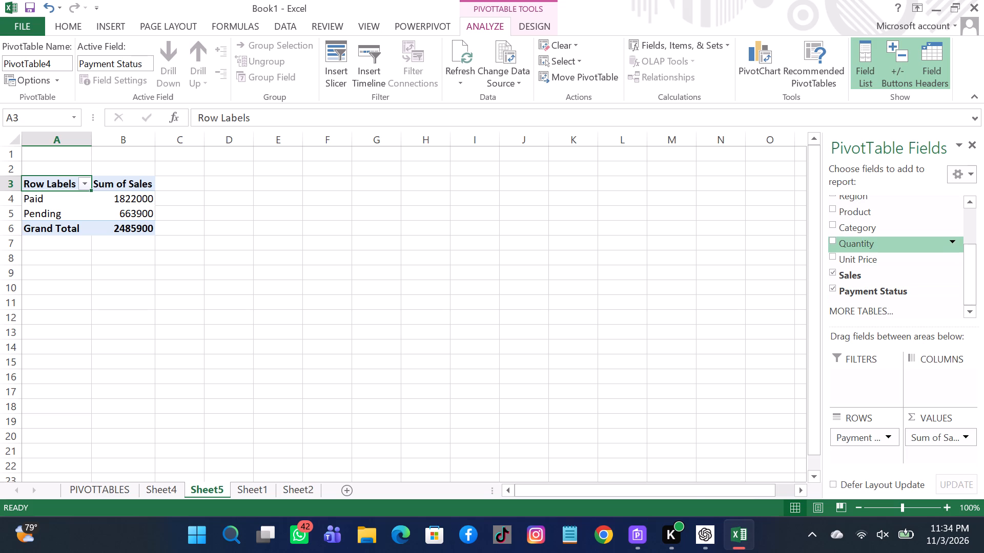
Add the Order ID field to the values of the payment status PivotTable on Sheet5.
scroll(922, 241, up, 3)
scroll(895, 246, down, 1)
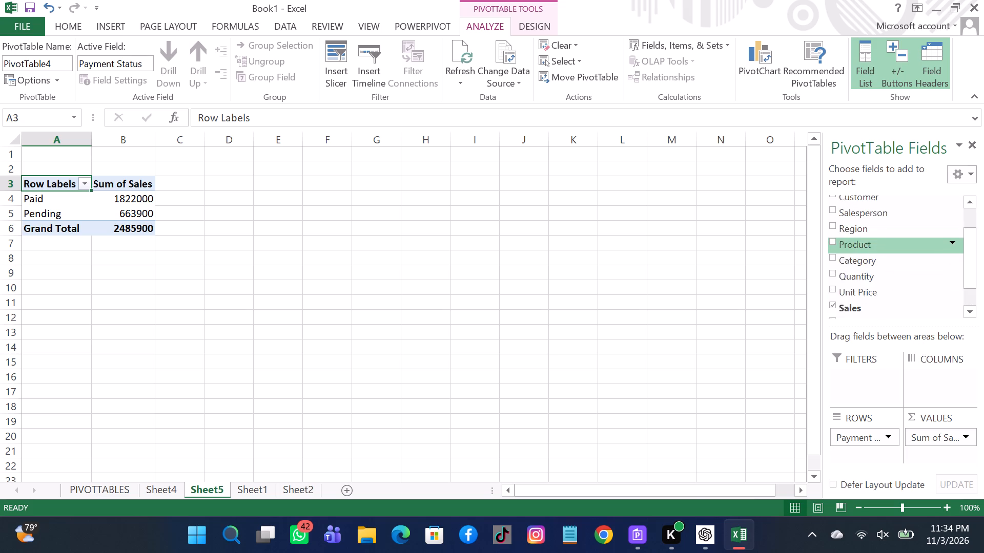
scroll(895, 246, down, 2)
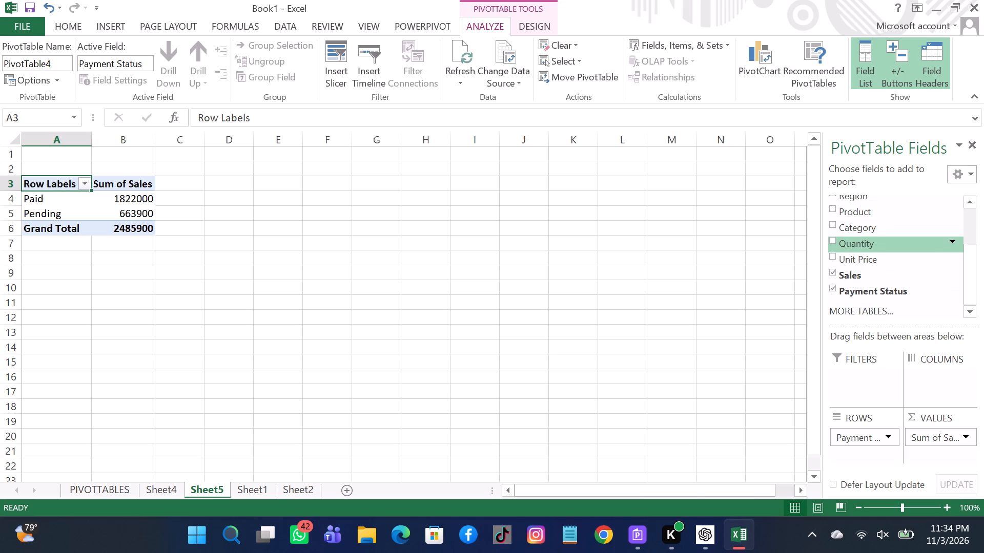
scroll(895, 246, up, 2)
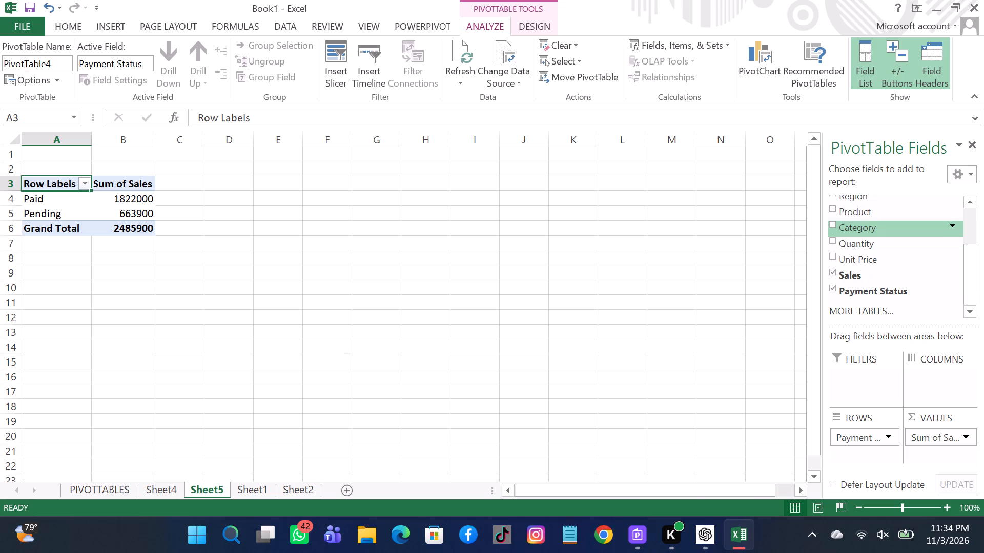
scroll(893, 233, up, 1)
scroll(893, 233, down, 1)
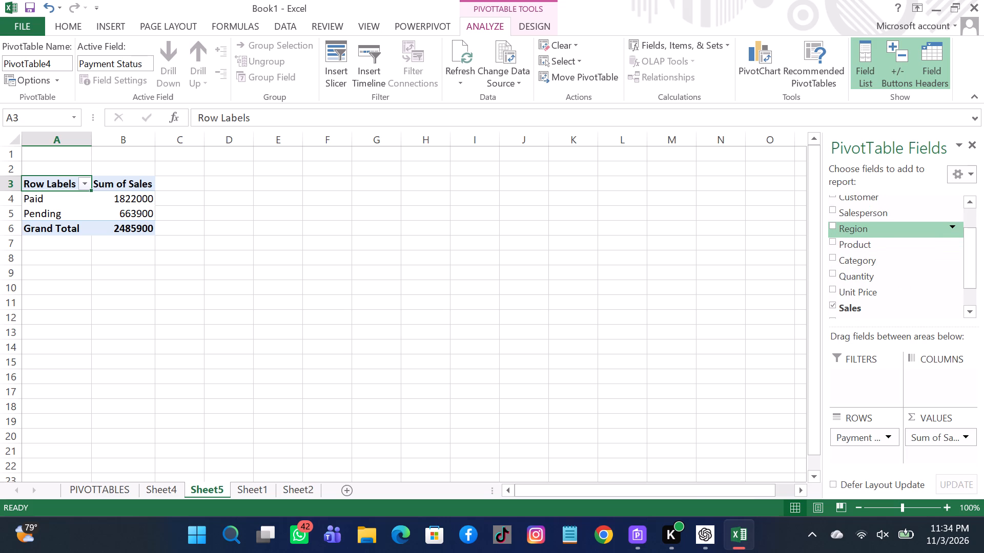
scroll(893, 233, down, 4)
scroll(893, 233, up, 1)
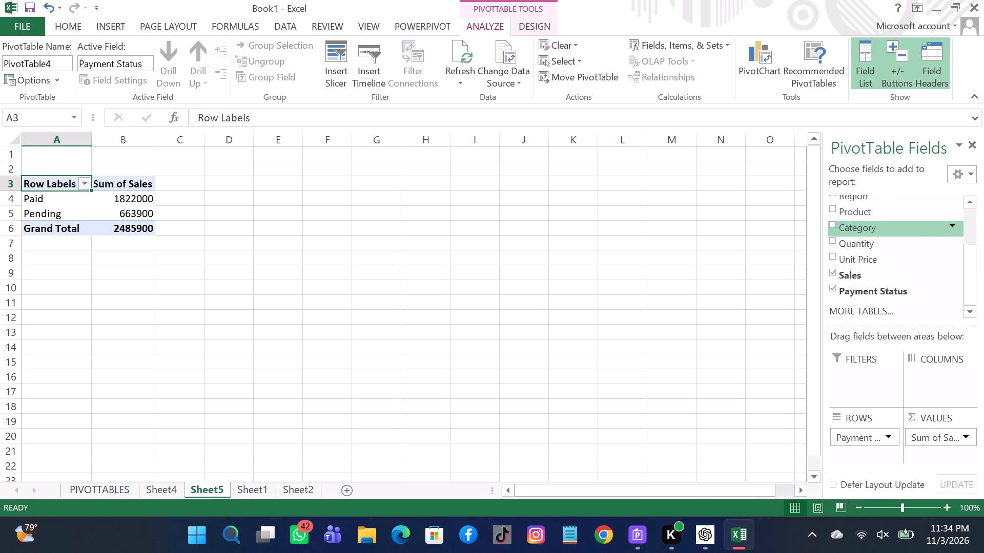
scroll(893, 233, up, 1)
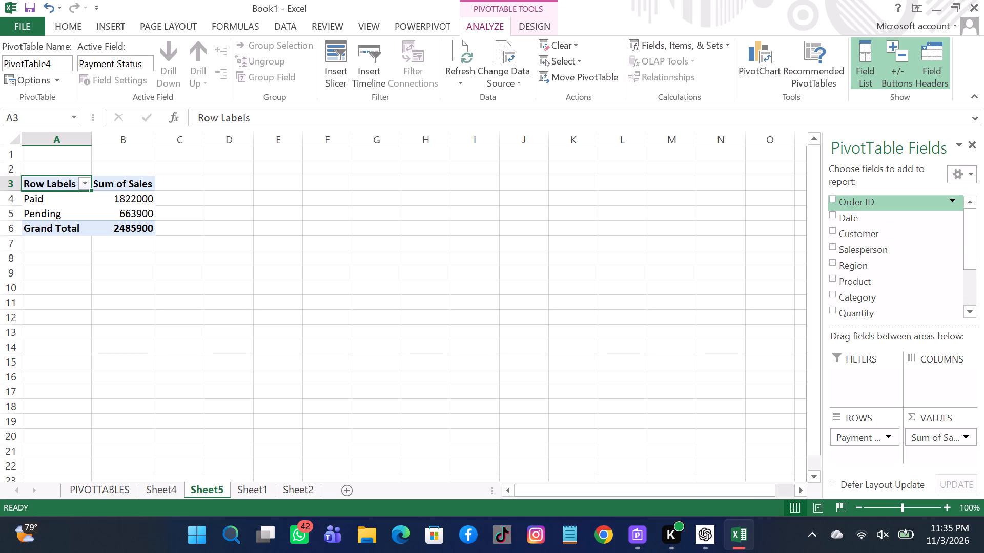
right_click(877, 205)
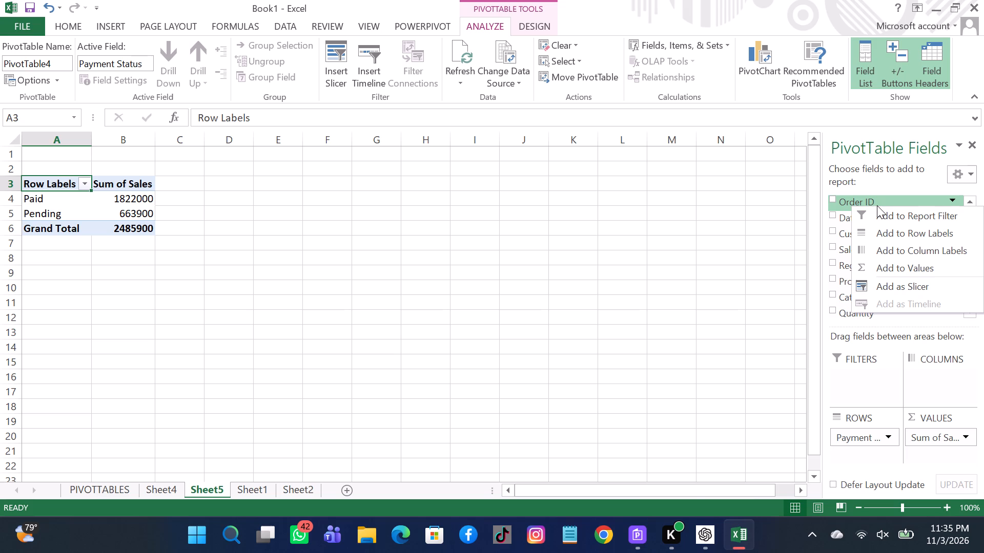
click(896, 271)
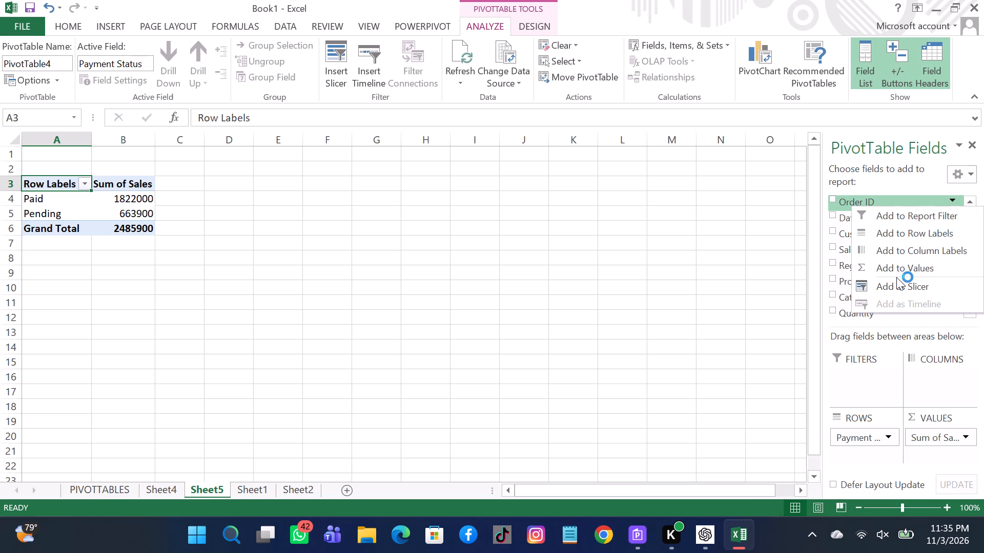